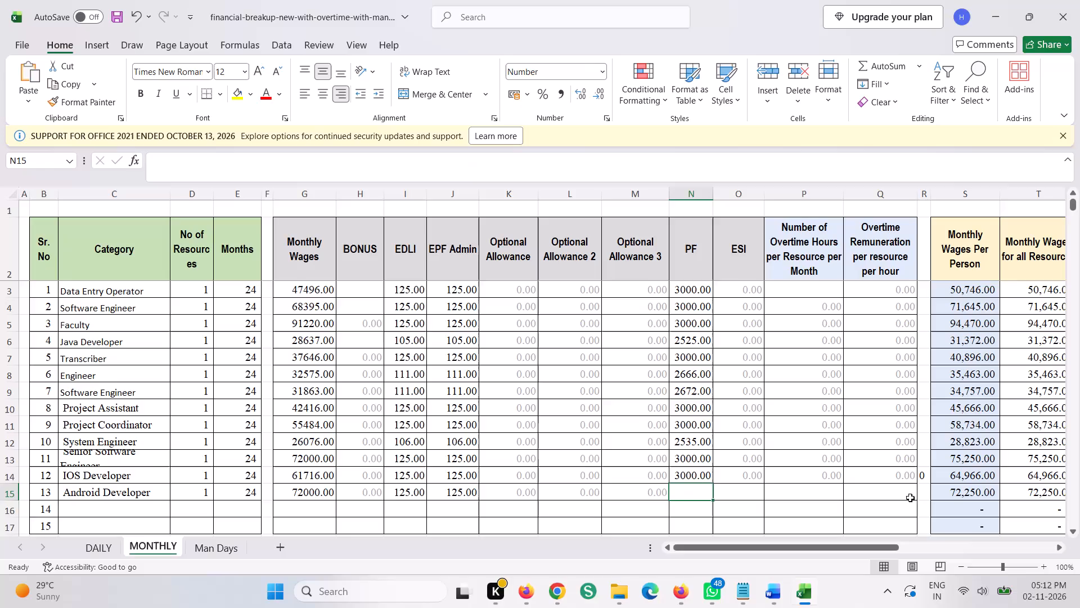
In the Android Developer row, enter a PF of 3000 and 0 for ESI, overtime hours and overtime remuneration.
click(703, 496)
text(3000)
key(Tab)
key(0)
key(Tab)
key(0)
key(Tab)
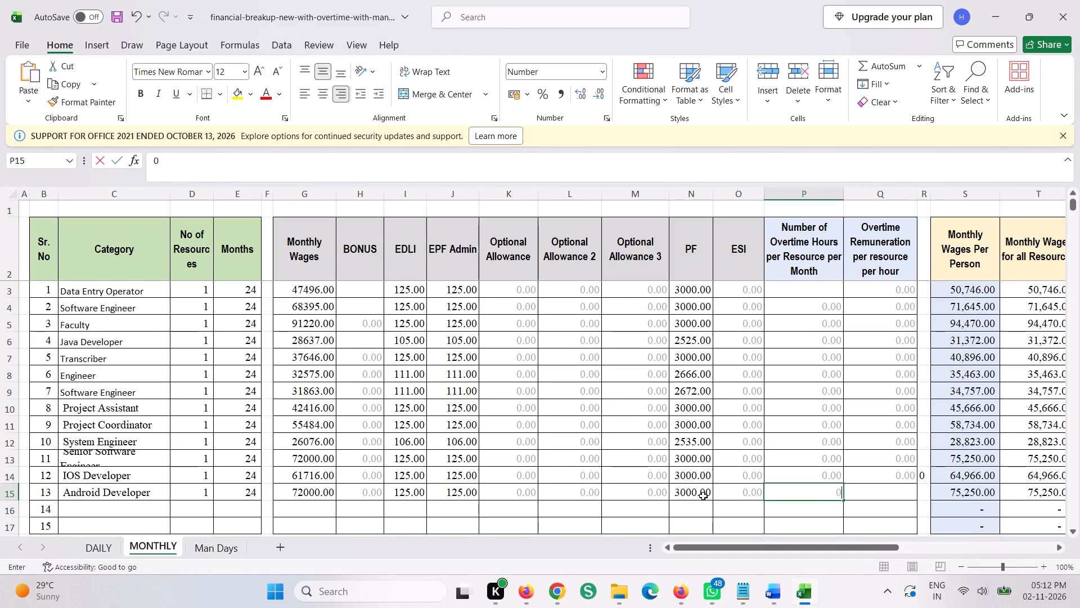
key(0)
key(Tab)
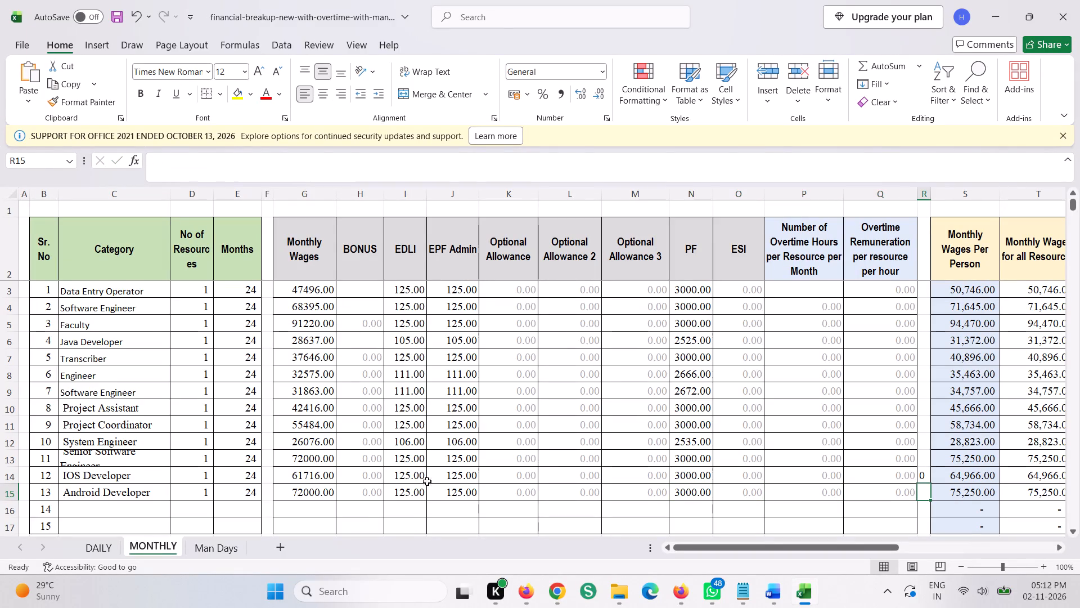
Review the Android Developer row across the MONTHLY sheet, from its category and months to the contract period wages.
scroll(415, 477, up, 1)
scroll(409, 473, down, 2)
scroll(726, 410, up, 1)
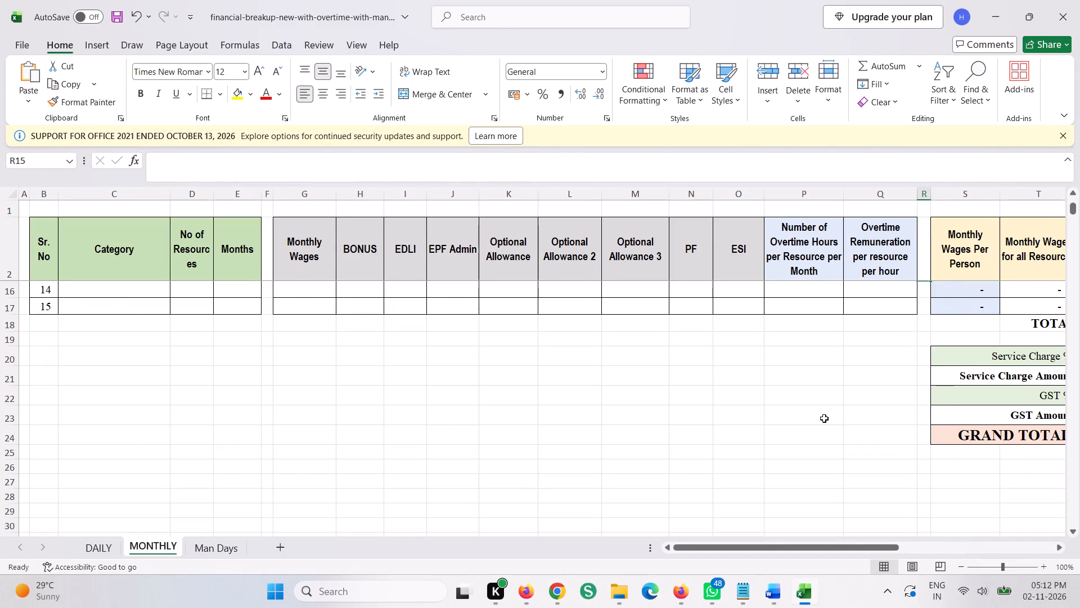
scroll(824, 418, up, 1)
key(Right)
key(Right)
key(Right)
key(Right)
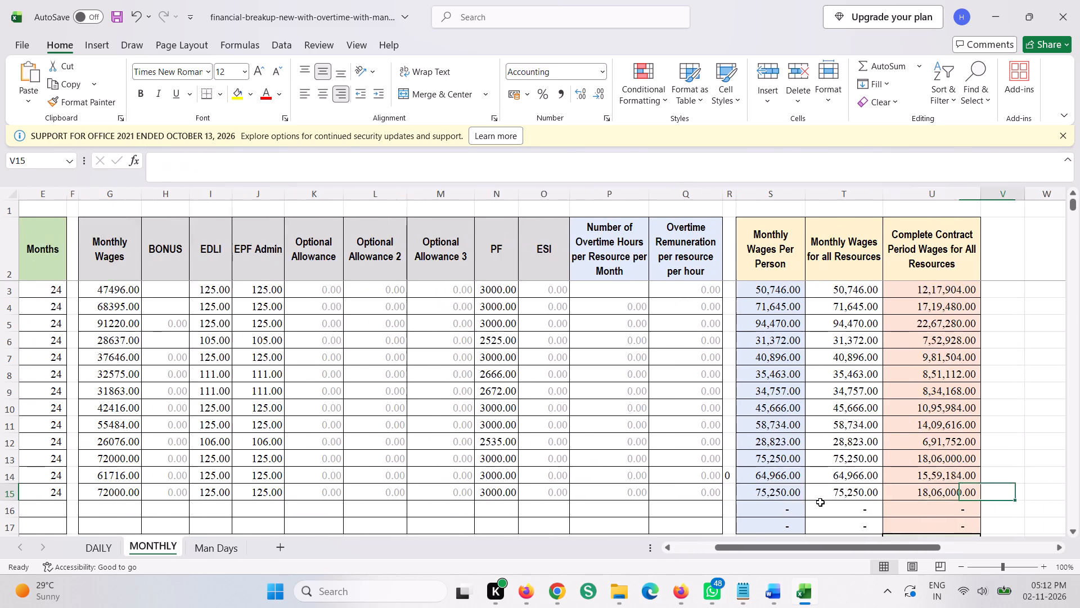
key(Right)
key(Left)
key(Left)
key(Left)
key(Left)
key(Left)
key(Left)
key(Left)
key(Left)
key(Left)
key(Left)
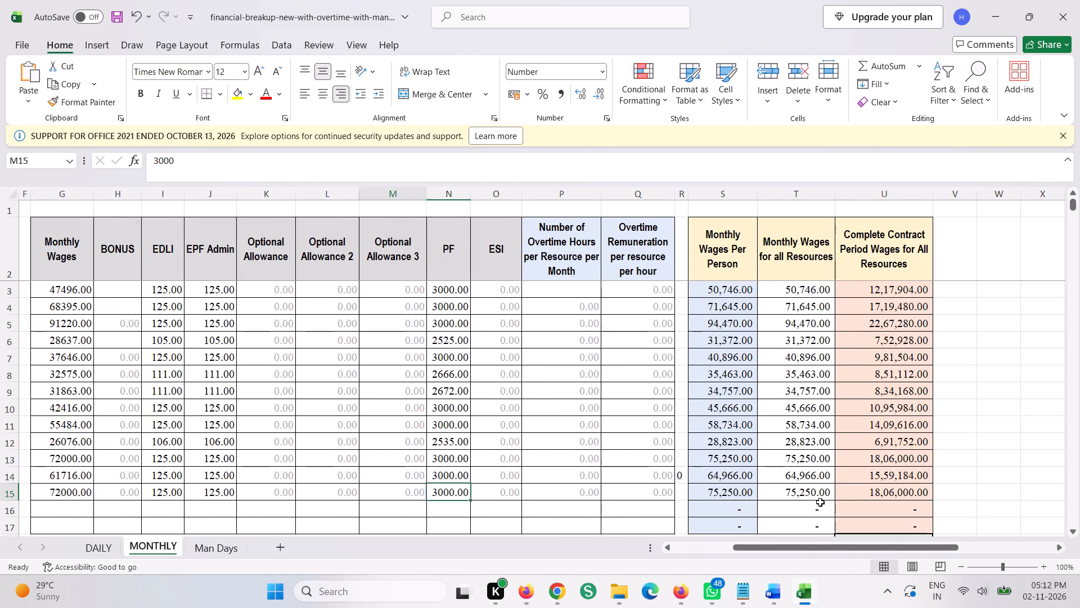
key(Left)
key(Left)
key(Left)
key(Left)
key(Left)
key(Left)
key(Left)
key(Left)
key(Left)
key(Left)
key(Left)
key(Left)
key(Left)
key(Left)
key(Left)
key(Left)
key(Left)
key(Left)
key(Left)
key(Left)
key(Left)
key(Left)
key(Left)
key(Right)
key(Right)
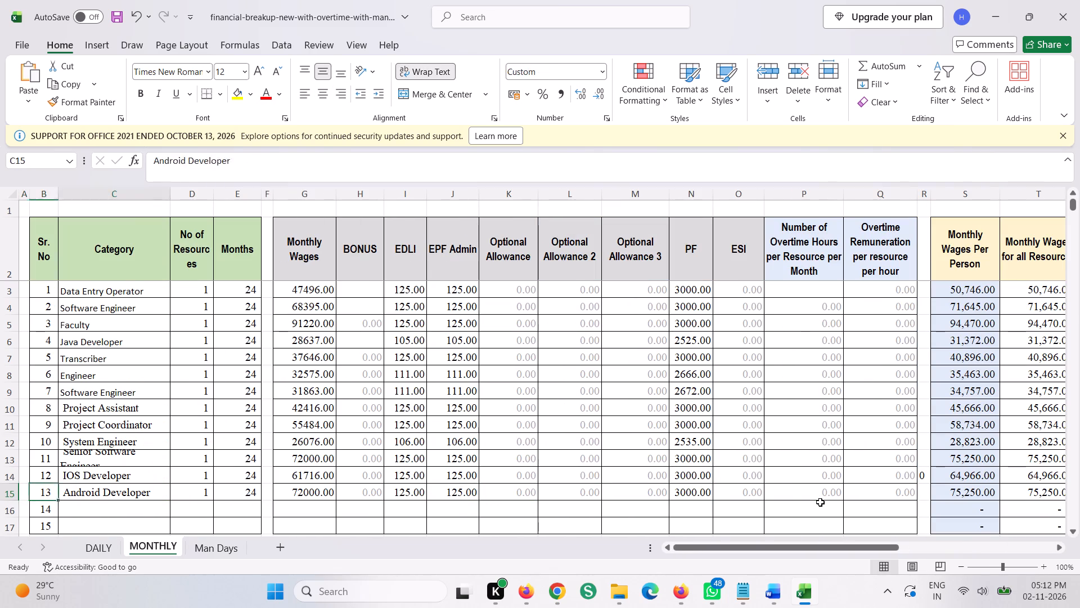
key(Right)
key(Right)
key(Left)
key(Right)
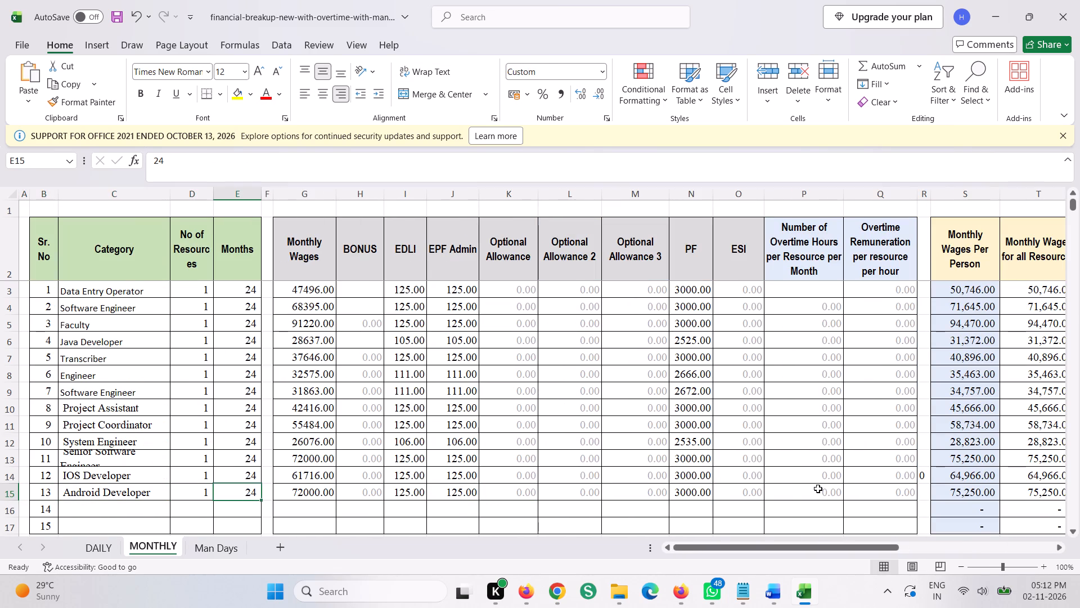
Save the workbook as a copy named 125444 in the Downloads folder.
click(22, 47)
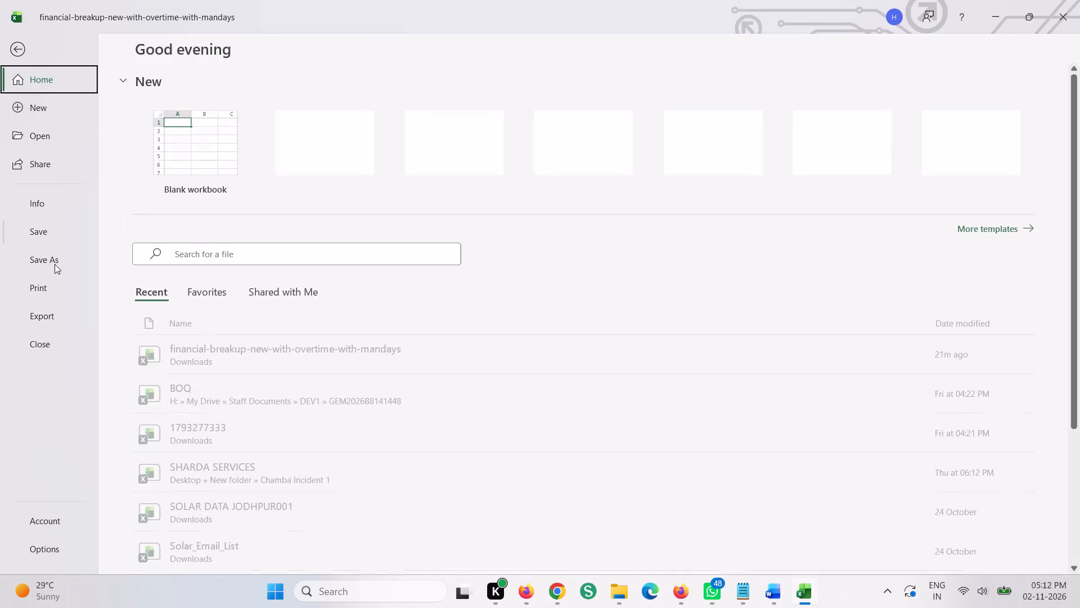
click(47, 268)
click(138, 376)
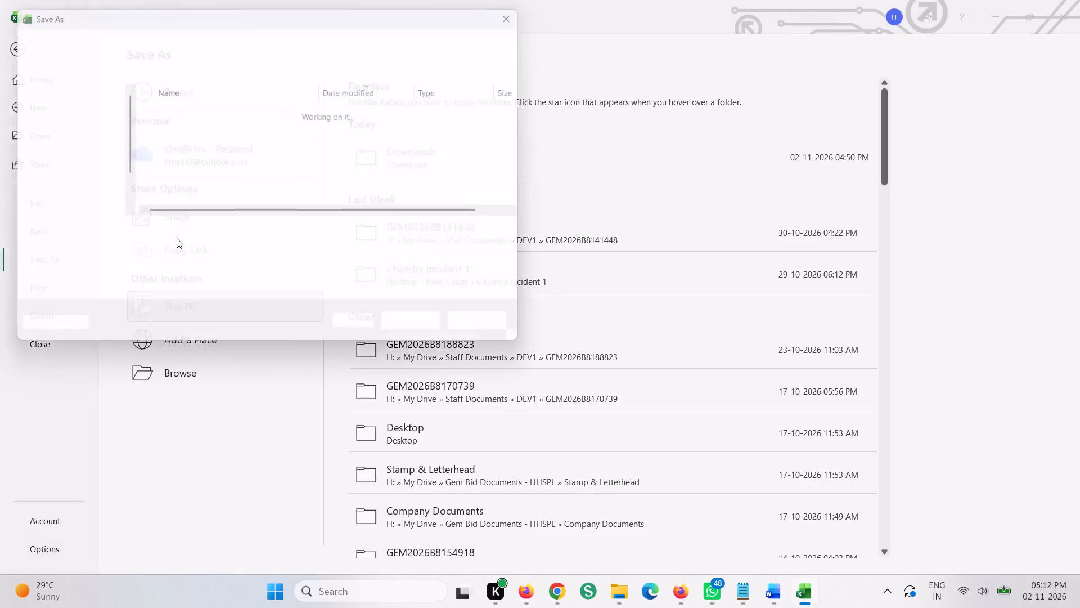
scroll(52, 191, up, 8)
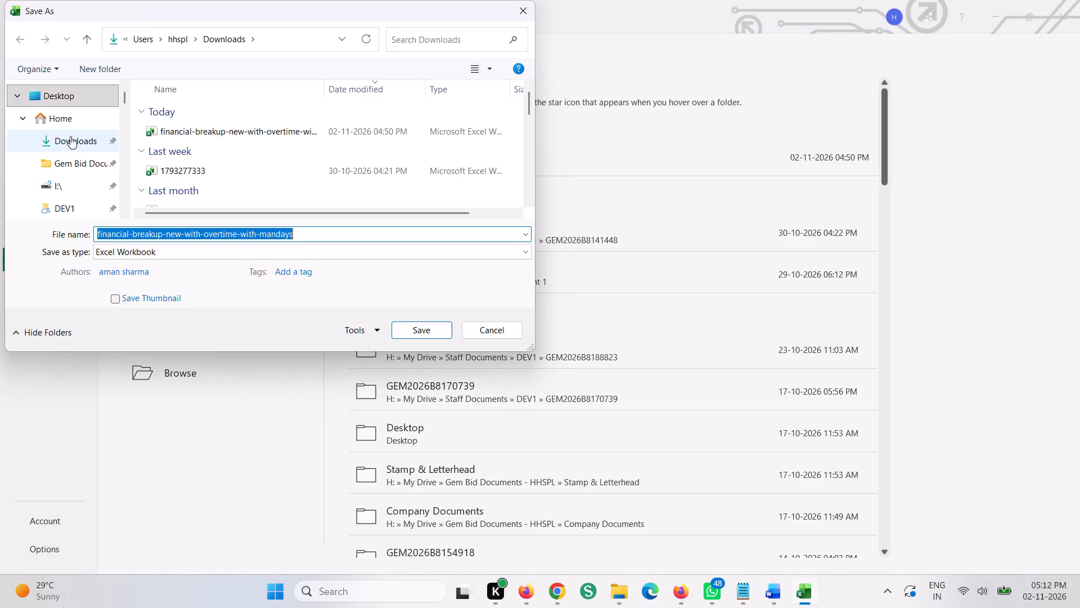
click(69, 138)
click(300, 236)
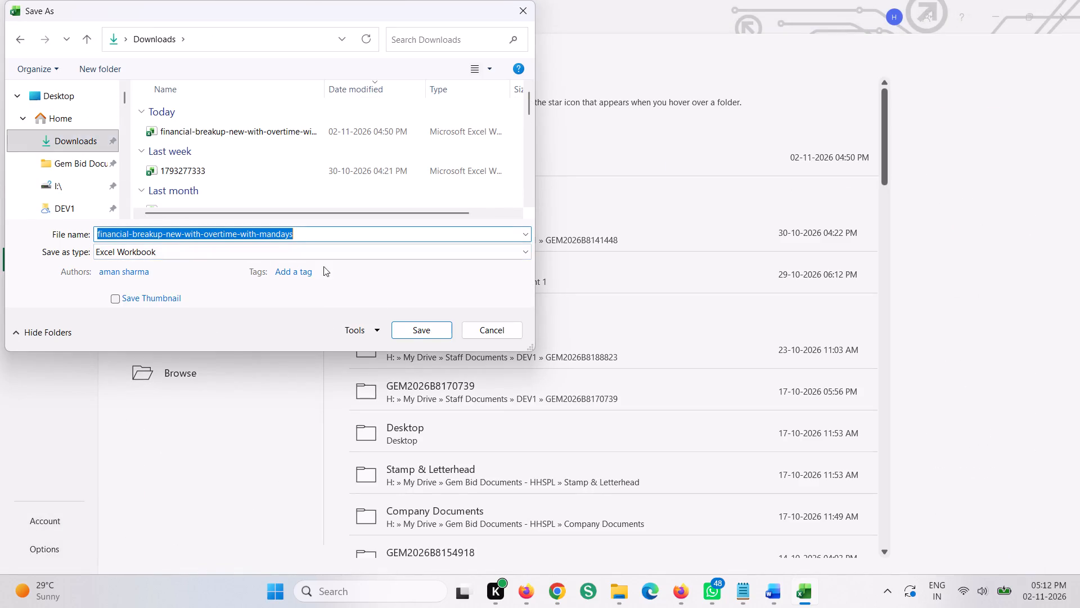
click(408, 334)
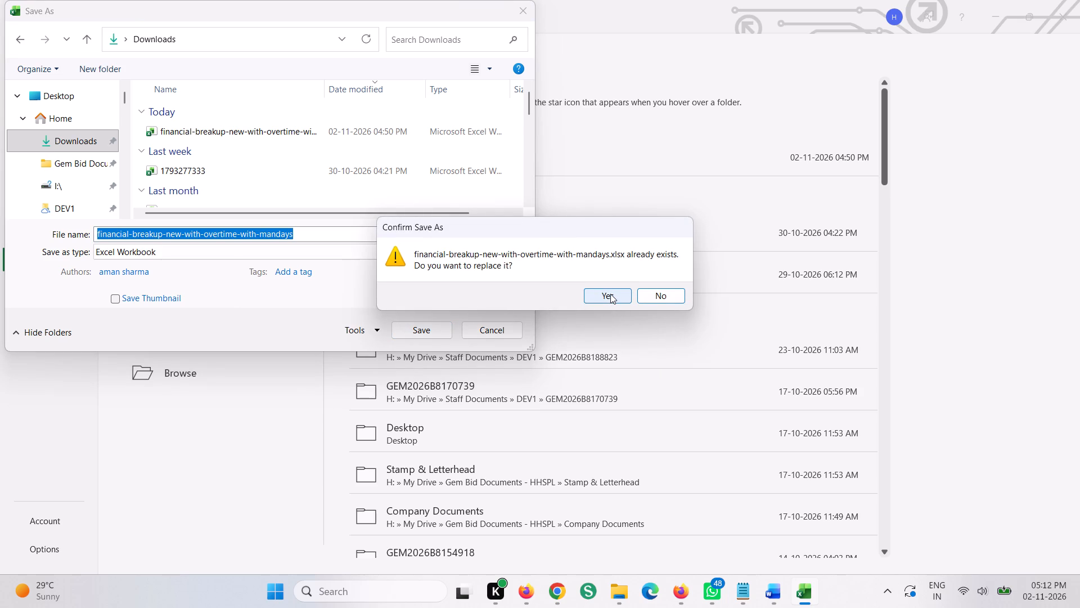
click(662, 301)
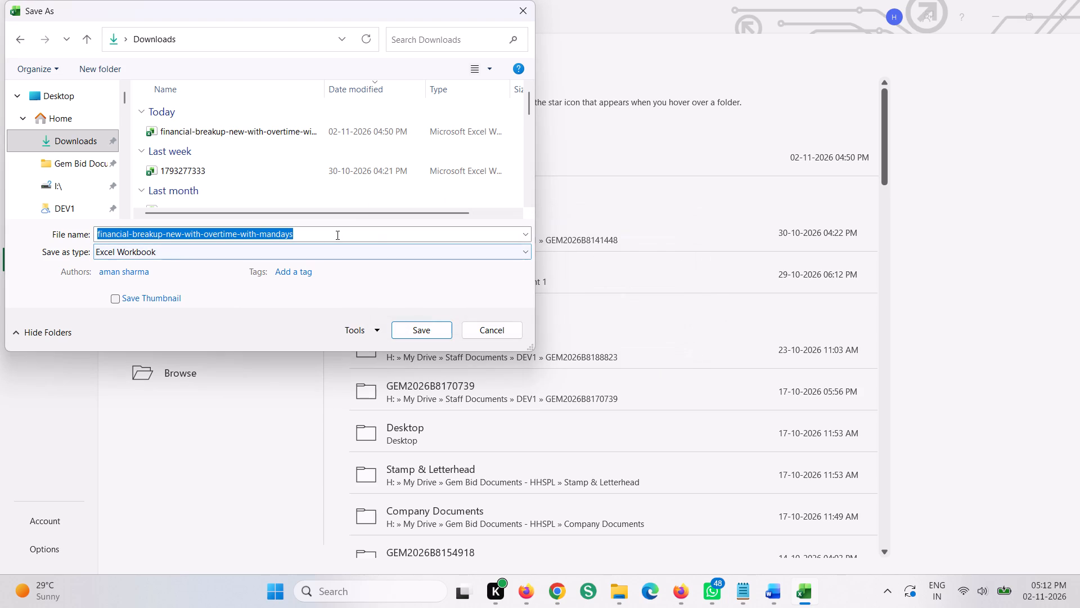
key(BackSpace)
key(BackSpace)
key(BackSpace)
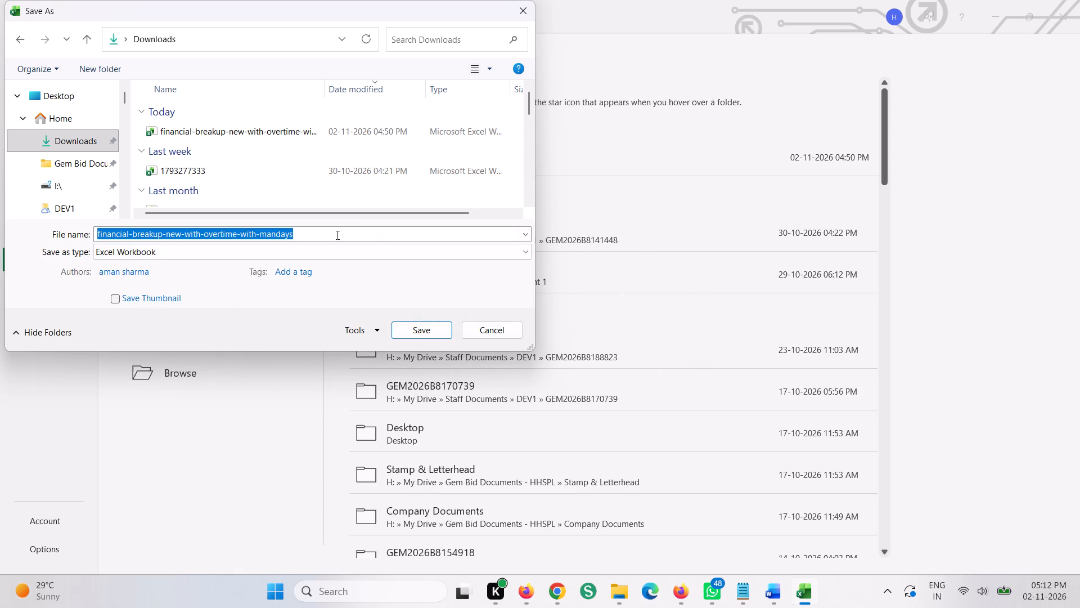
click(314, 229)
drag(314, 229, 52, 233)
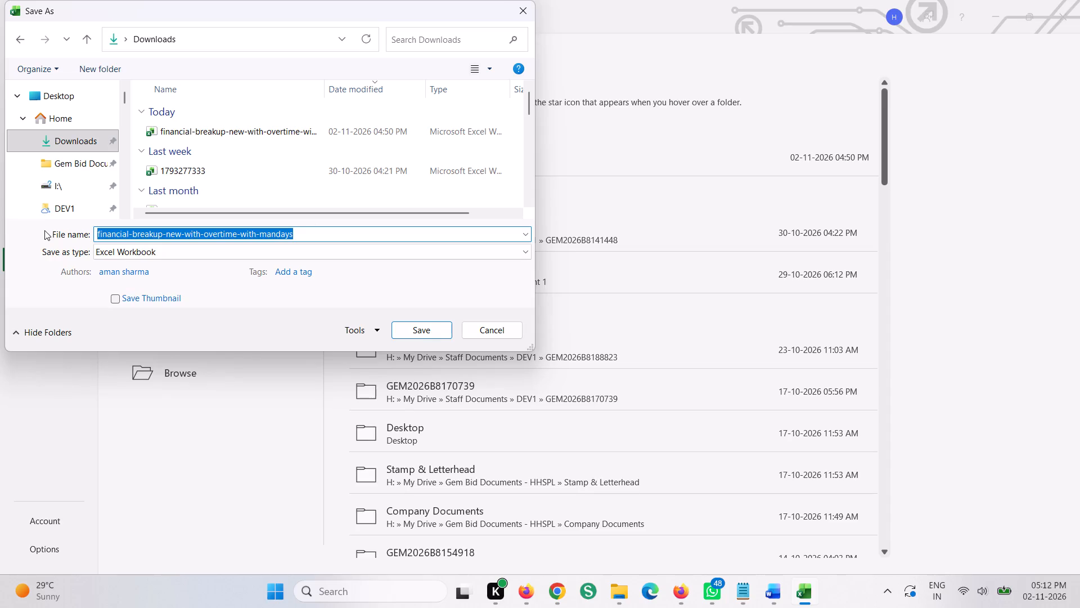
key(BackSpace)
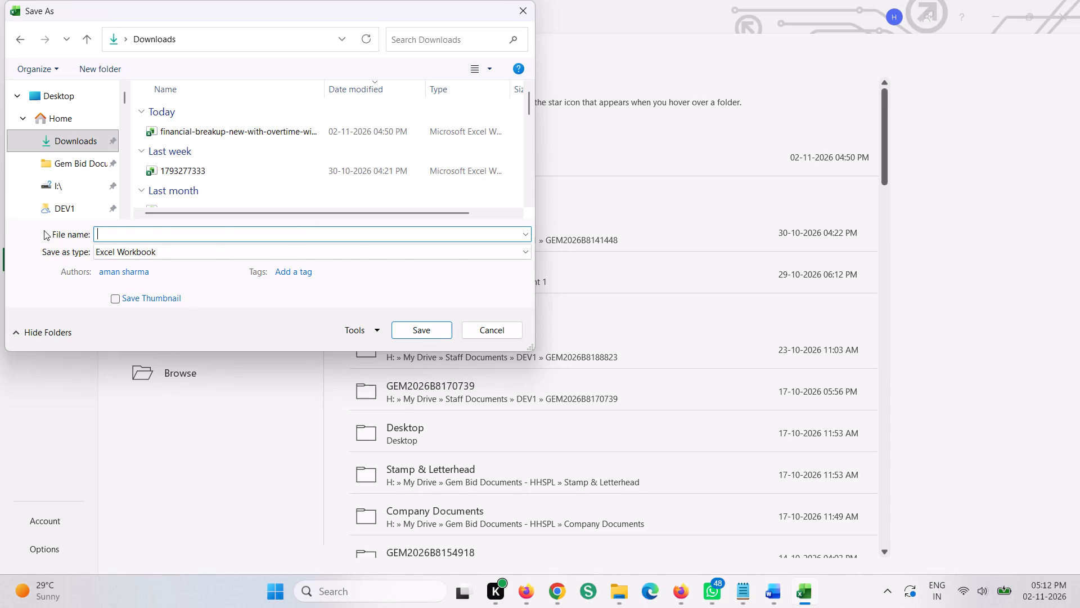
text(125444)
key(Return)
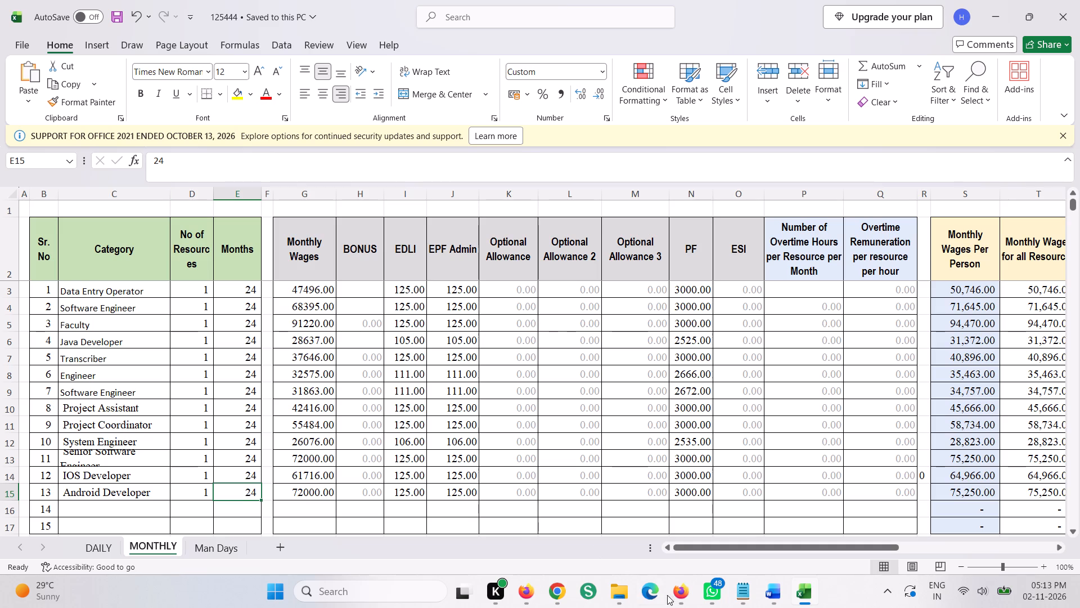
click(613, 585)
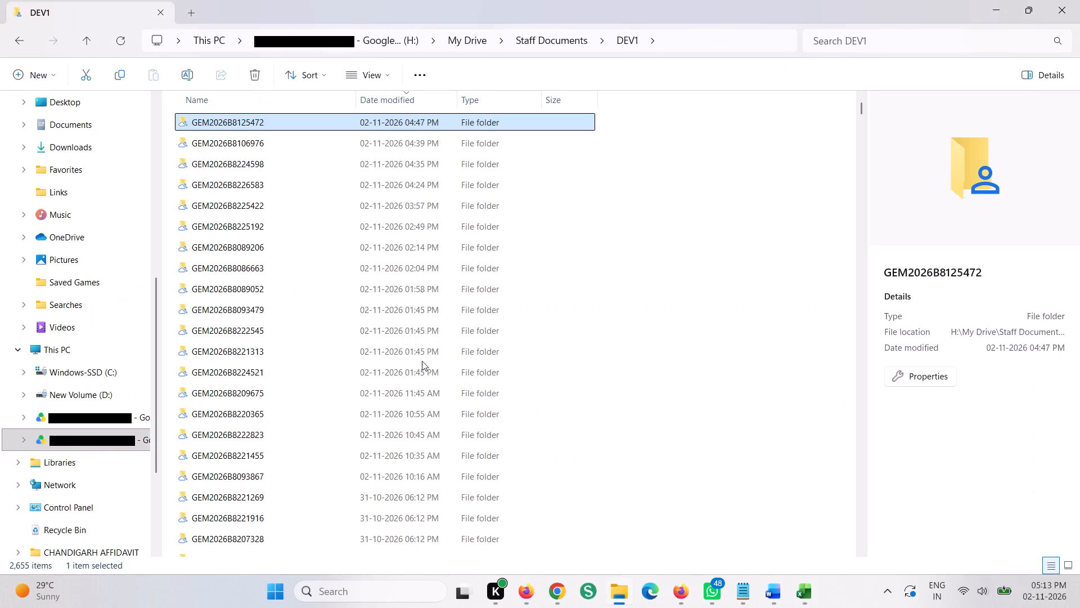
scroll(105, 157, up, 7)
Switch to the Daily Tender Sheet in Firefox and set the researcher for bid GEM/2026/B/8150620 to Dev.
click(523, 588)
scroll(608, 463, up, 2)
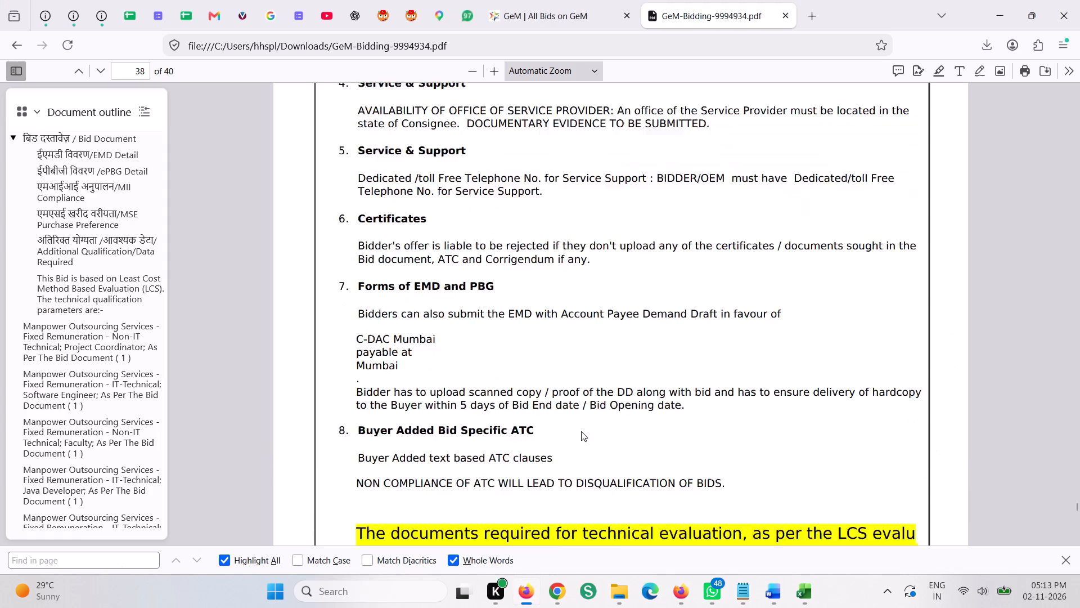
scroll(581, 431, up, 3)
click(174, 14)
scroll(543, 317, down, 2)
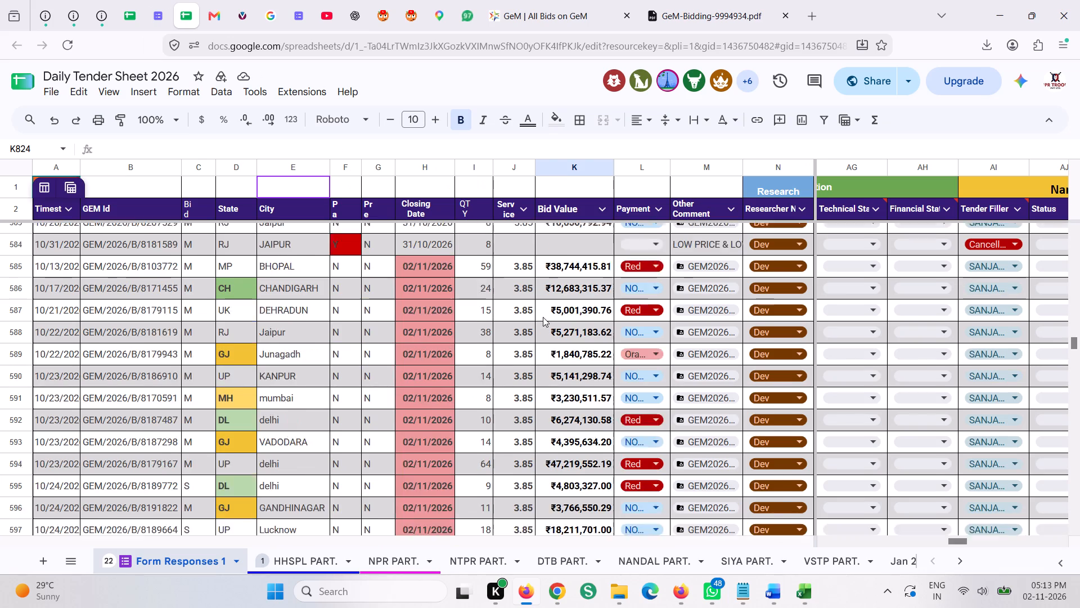
scroll(577, 337, down, 20)
scroll(577, 337, down, 3)
scroll(654, 391, up, 3)
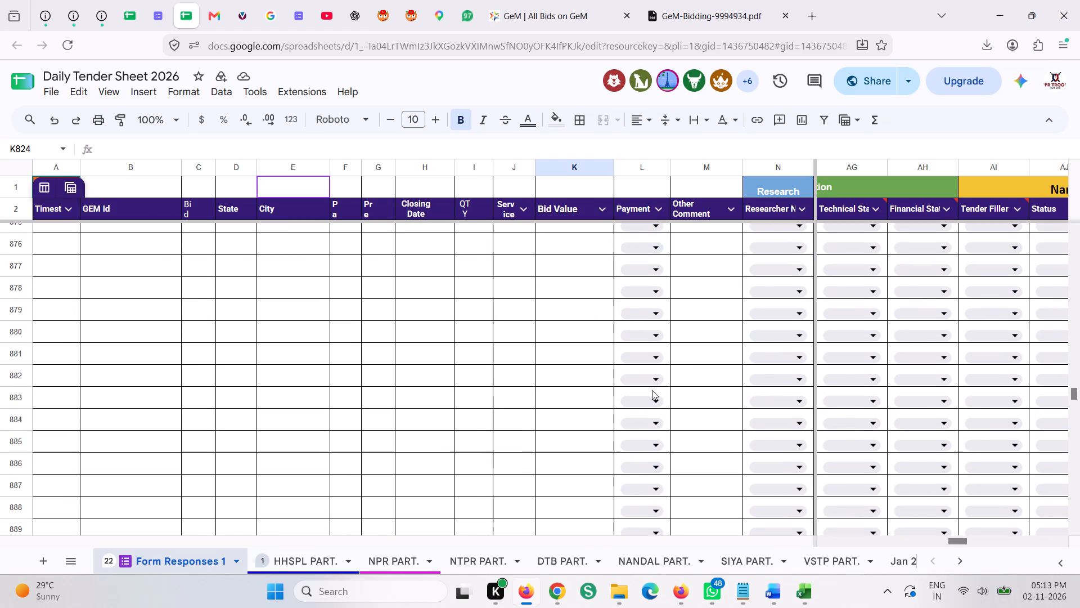
scroll(652, 390, up, 4)
scroll(651, 390, down, 1)
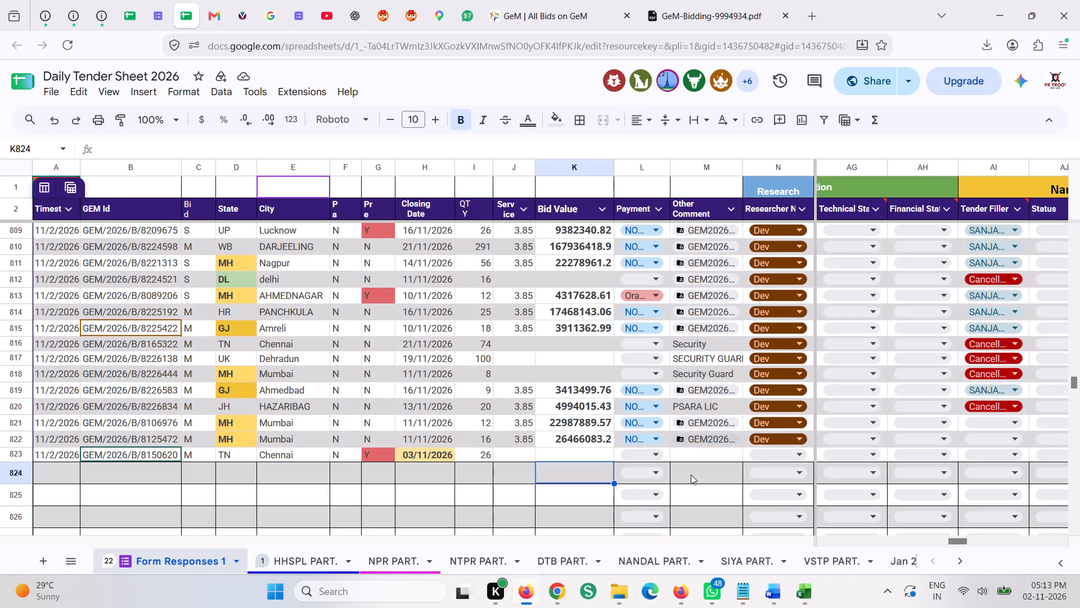
click(758, 454)
click(764, 324)
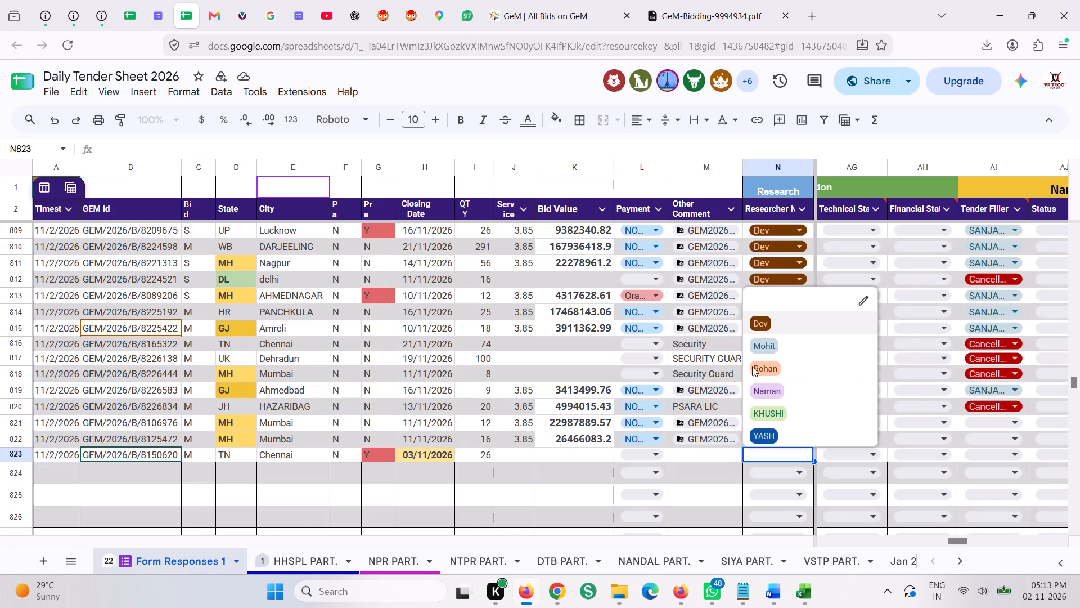
Copy the GeM ID GEM/2026/B/8150620 from row 823 and return to that row's Other Comment cell.
click(713, 451)
key(Left)
key(Left)
key(Left)
key(Left)
key(Left)
key(Left)
key(Left)
key(Left)
key(Left)
key(Left)
key(Left)
key(Left)
key(Left)
key(Left)
key(Left)
key(Left)
key(Left)
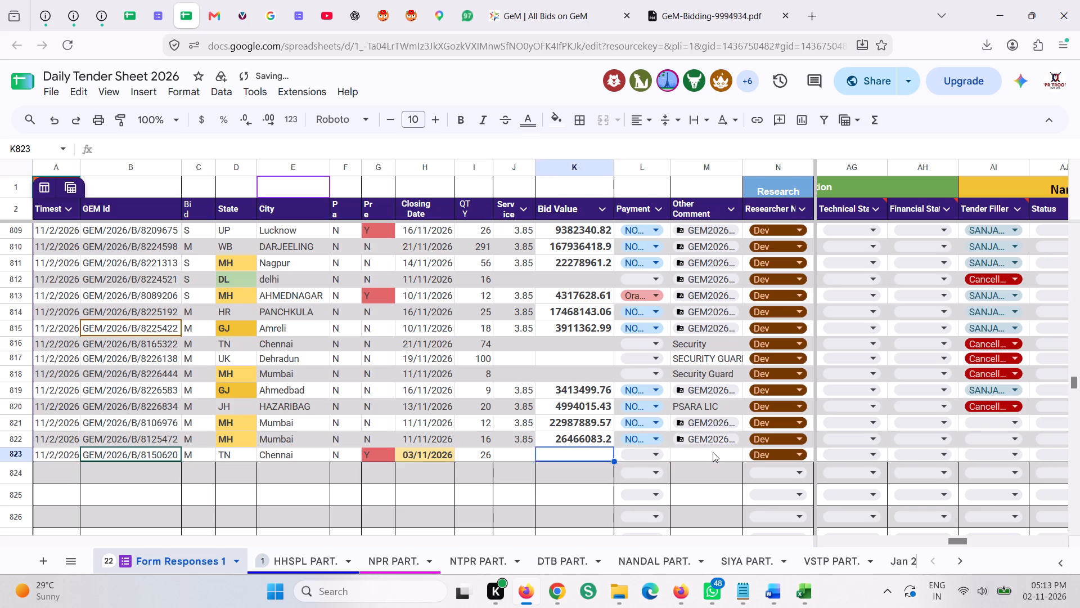
key(Right)
key(ctrl+c)
key(Right)
key(Right)
key(Right)
key(Right)
key(Right)
key(Right)
key(Right)
key(Right)
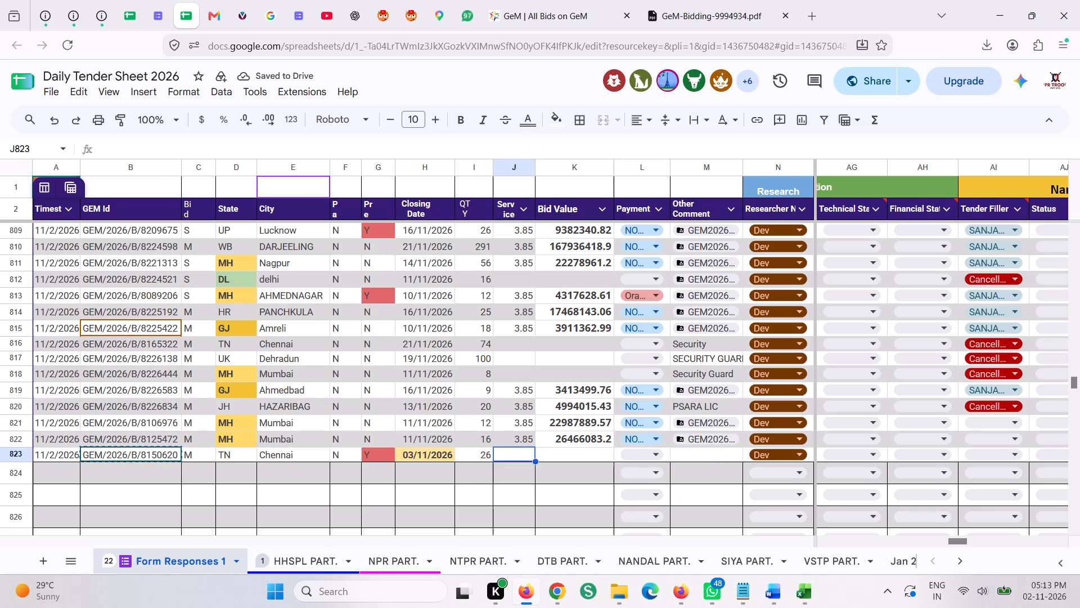
key(Right)
key(Right)
key(Right)
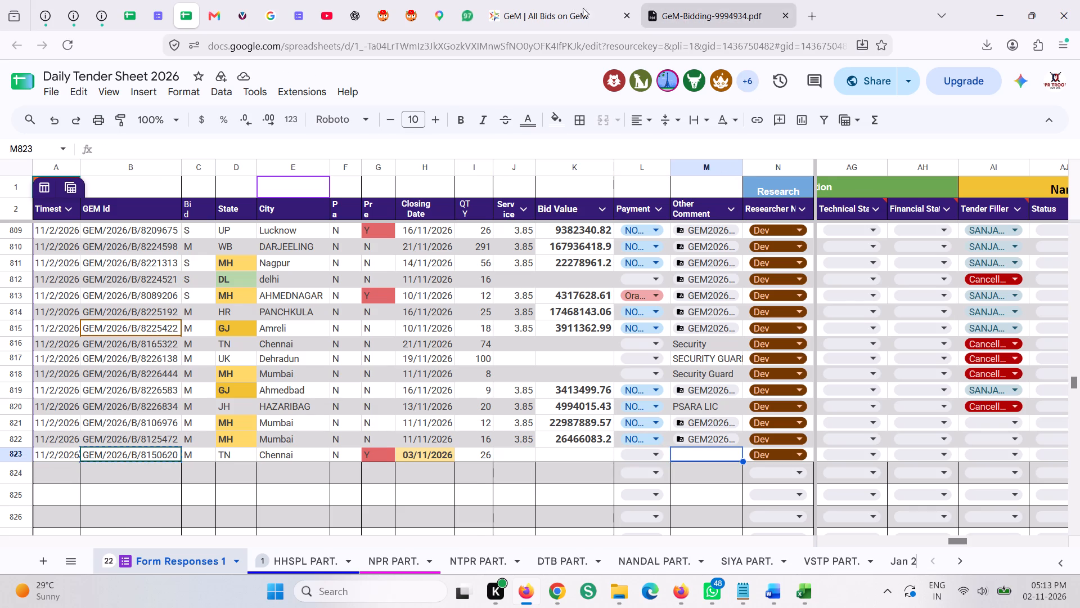
Close the previous bid PDF and open the bid document for GEM/2026/B/8150620 from the GeM bid listing.
click(748, 0)
click(785, 10)
click(77, 50)
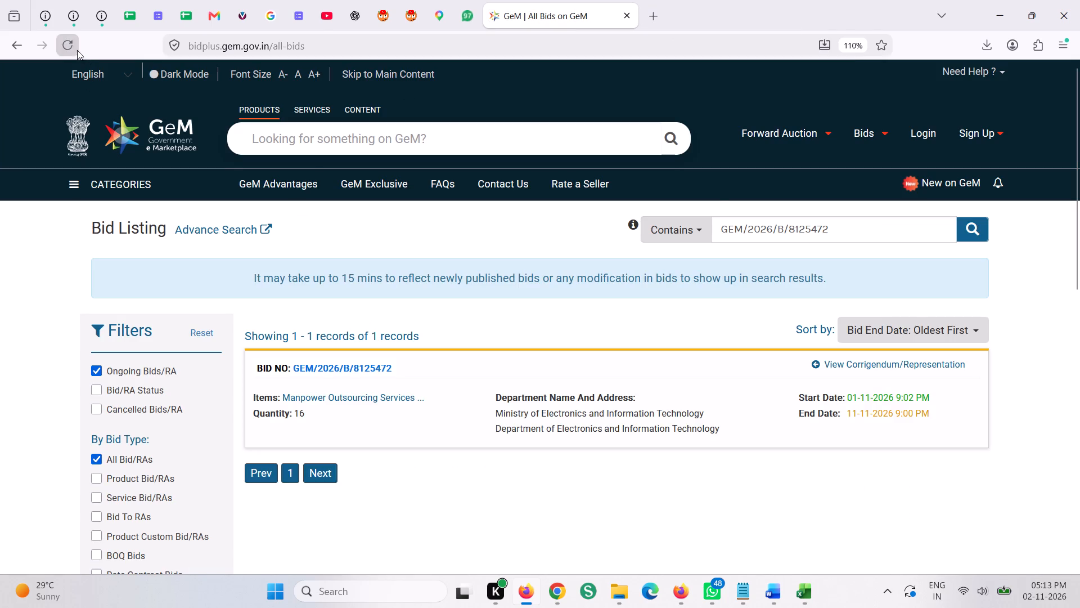
click(797, 233)
key(ctrl+v)
key(Return)
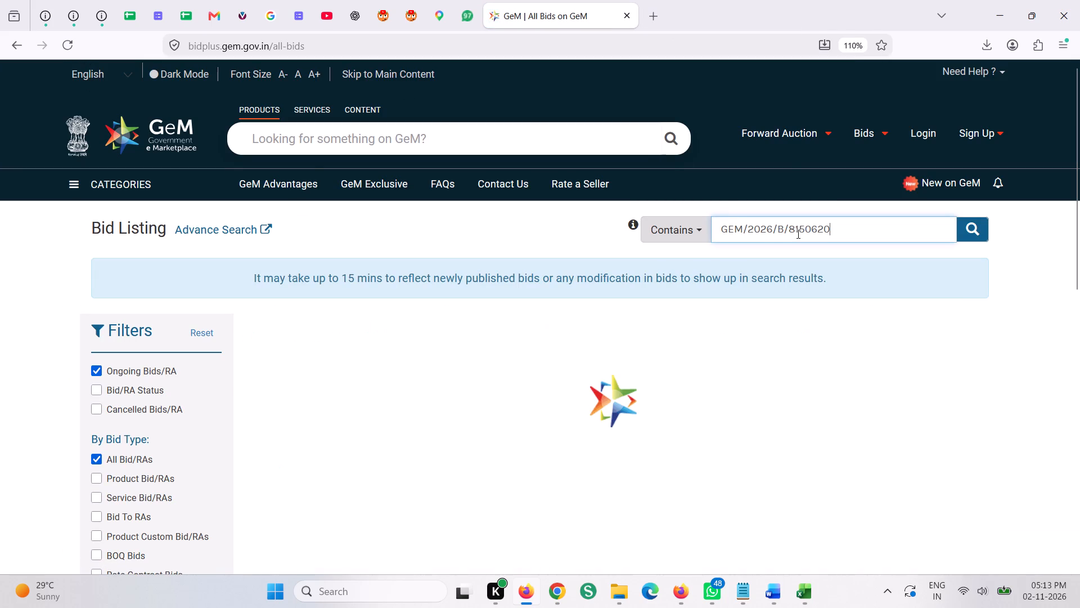
click(364, 367)
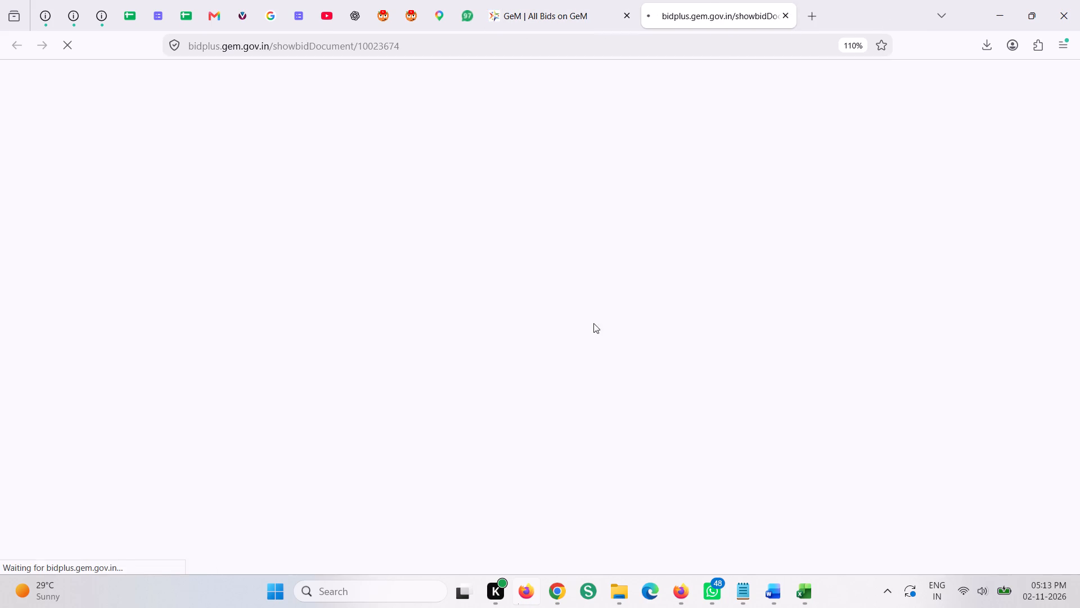
click(446, 353)
scroll(574, 377, down, 1)
click(645, 366)
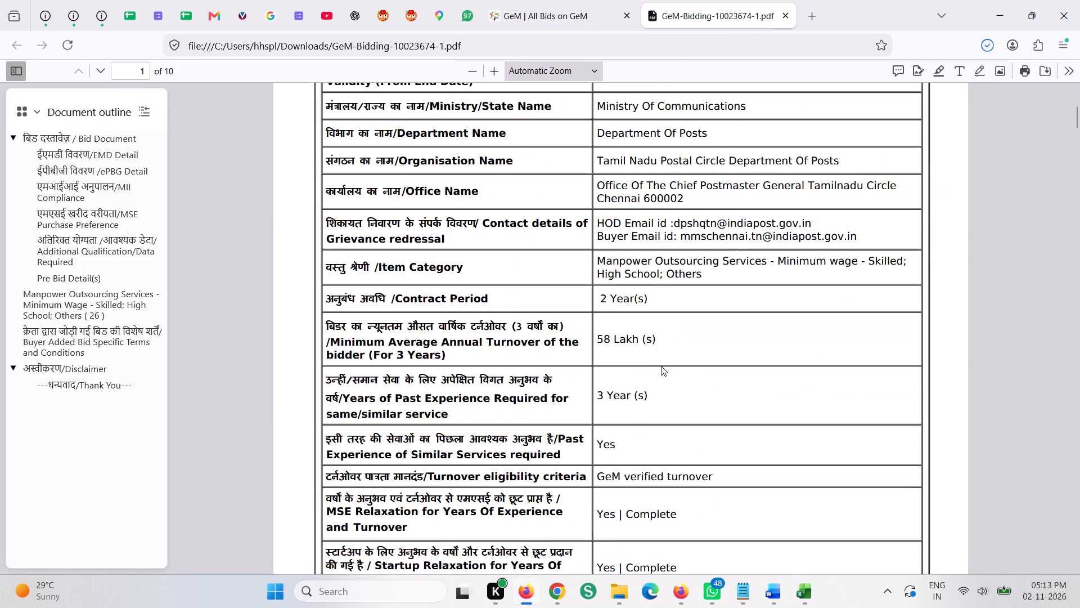
Search the bid document for SECURITY and go through the matches.
key(ctrl+f)
key(s)
key(e)
key(c)
text(URITY)
key(Return)
key(Return)
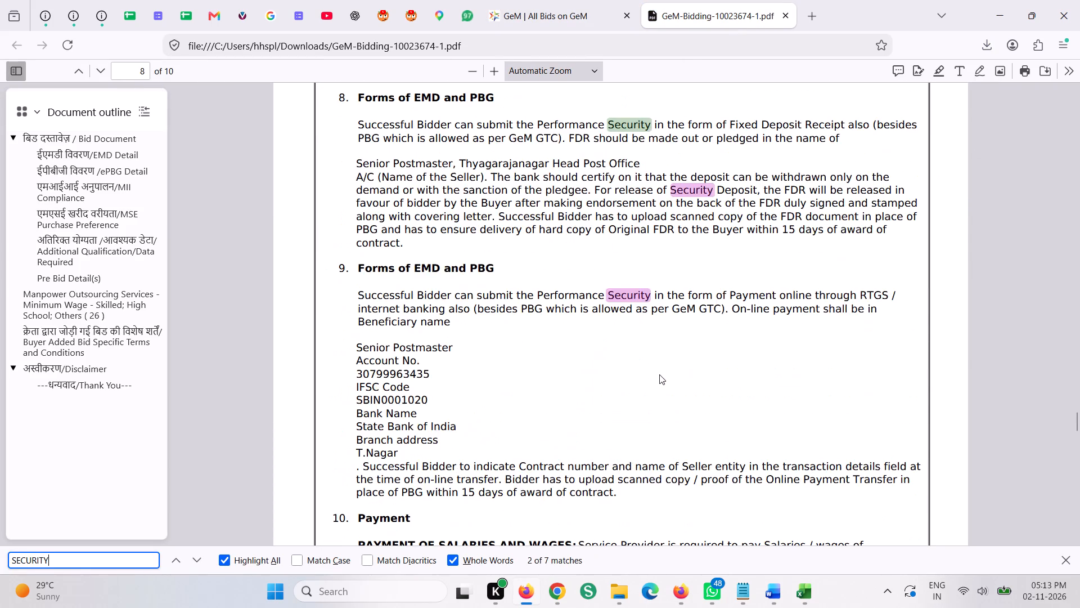
key(Return)
key(Return)
key(Return)
key(Return)
key(Return)
key(Return)
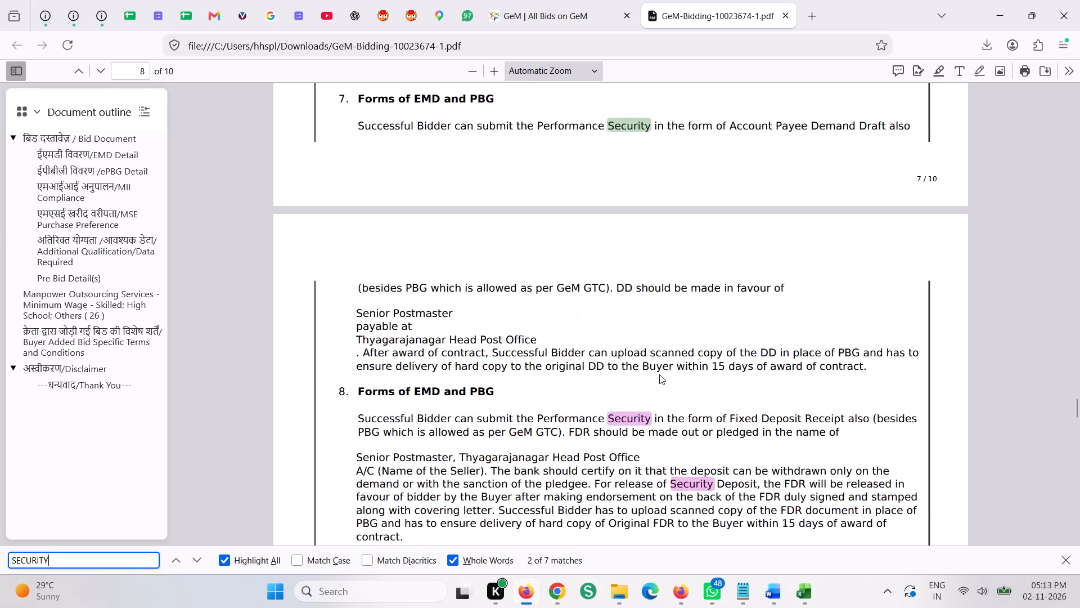
Search the bid document for WATCH, then clear the search term.
key(BackSpace)
key(BackSpace)
key(BackSpace)
key(BackSpace)
key(BackSpace)
key(BackSpace)
key(BackSpace)
key(BackSpace)
key(BackSpace)
key(BackSpace)
text(WATCH)
key(BackSpace)
key(BackSpace)
key(BackSpace)
key(BackSpace)
key(BackSpace)
key(BackSpace)
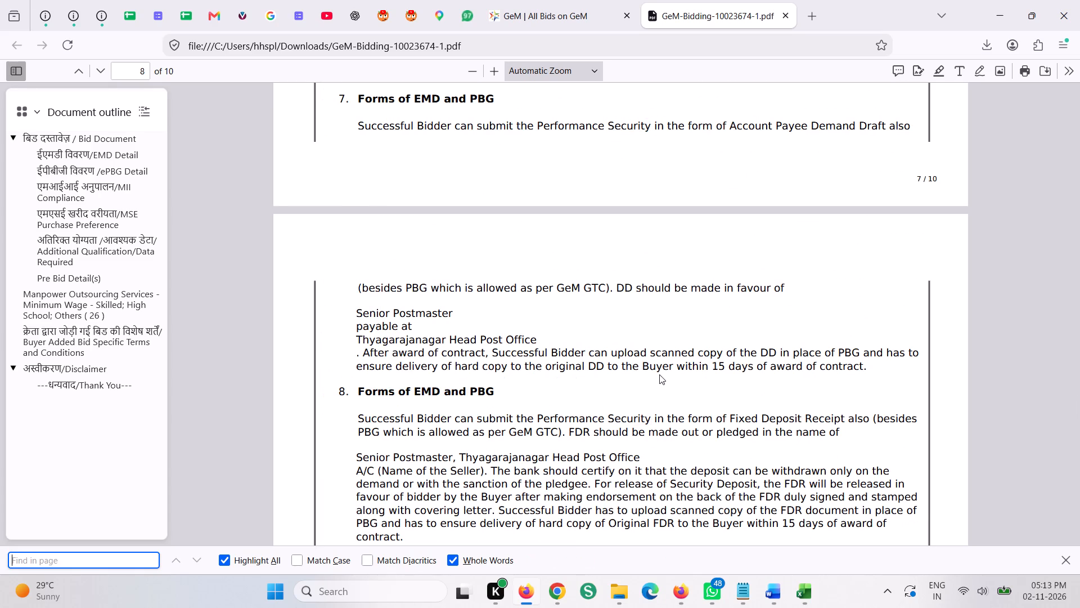
Search the bid document for CHOWKIDAR, then clear the search term.
key(BackSpace)
text(CHOWKIDAR)
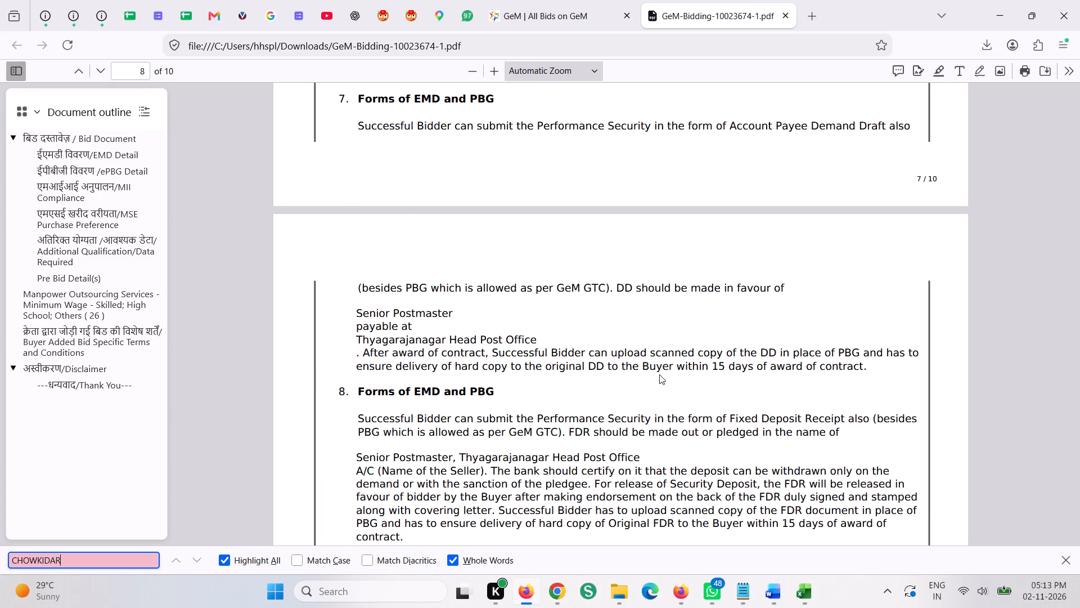
key(BackSpace)
key(BackSpace)
key(BackSpace)
key(BackSpace)
key(BackSpace)
key(BackSpace)
key(BackSpace)
key(BackSpace)
key(BackSpace)
key(BackSpace)
key(BackSpace)
key(BackSpace)
key(BackSpace)
key(BackSpace)
Open the buyer's attachment 1791890685.pdf from the uploaded-document links ahead of the pre-bid details.
scroll(659, 374, up, 5)
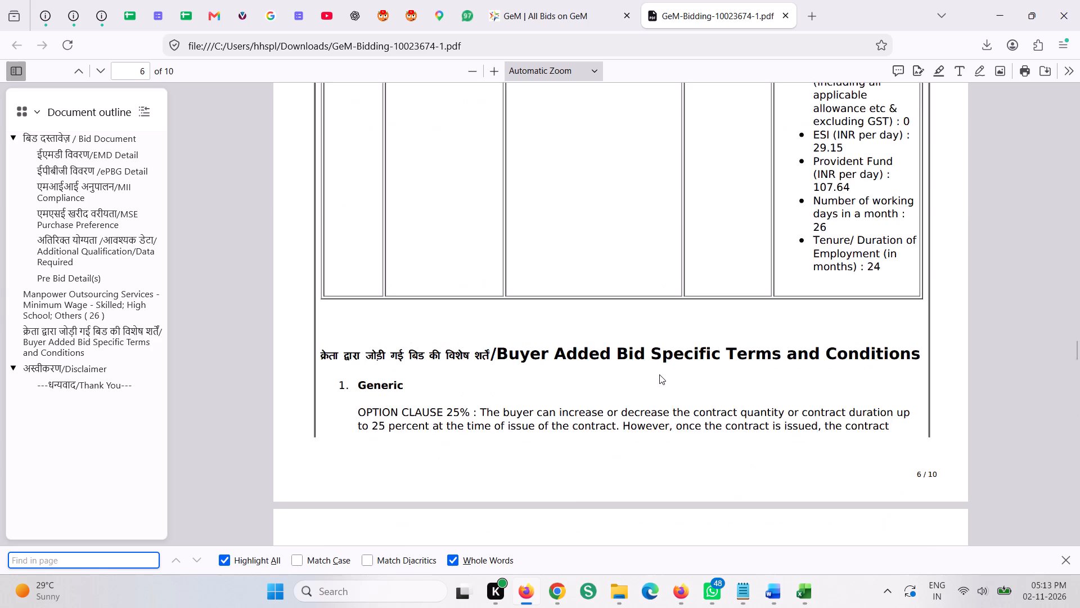
scroll(659, 374, up, 11)
scroll(673, 357, down, 7)
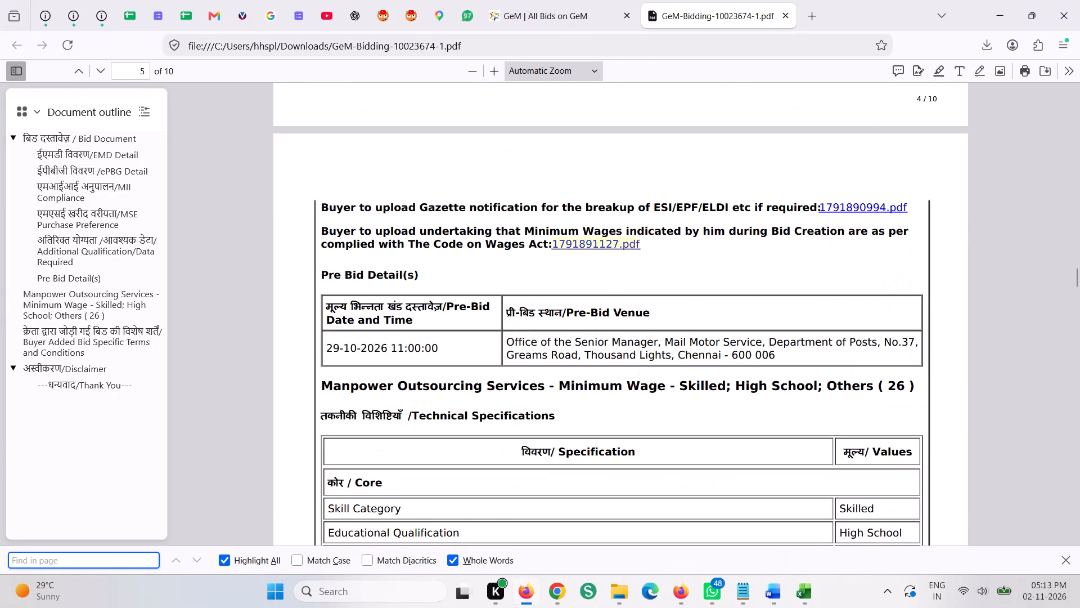
scroll(707, 236, up, 1)
click(554, 357)
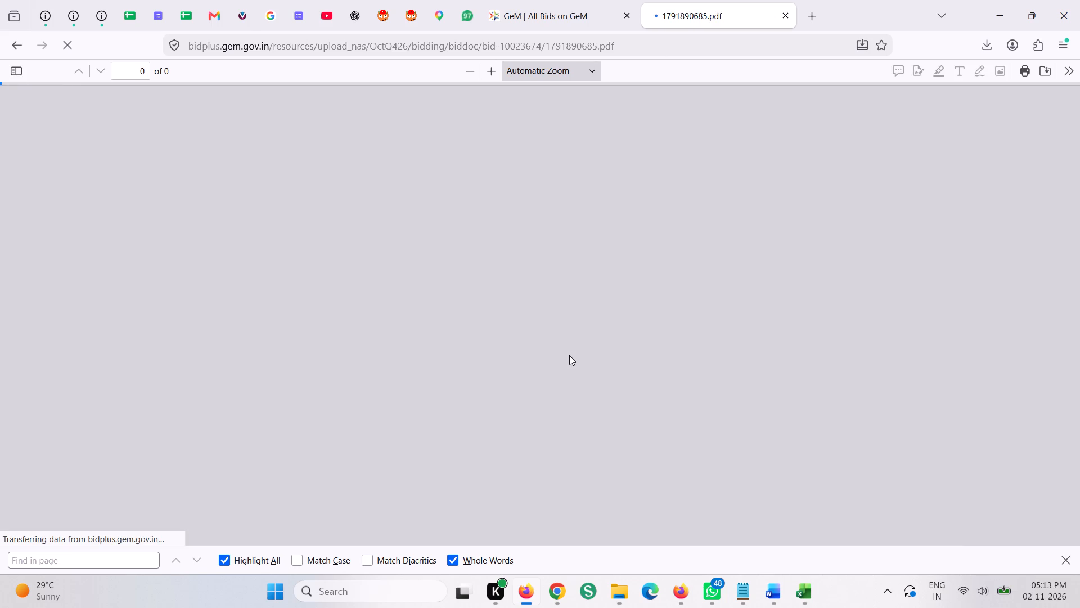
Read the attachment's additional terms, from the service conditions and technical specifications to the documents the bidder must upload, for any security licence requirement.
click(566, 388)
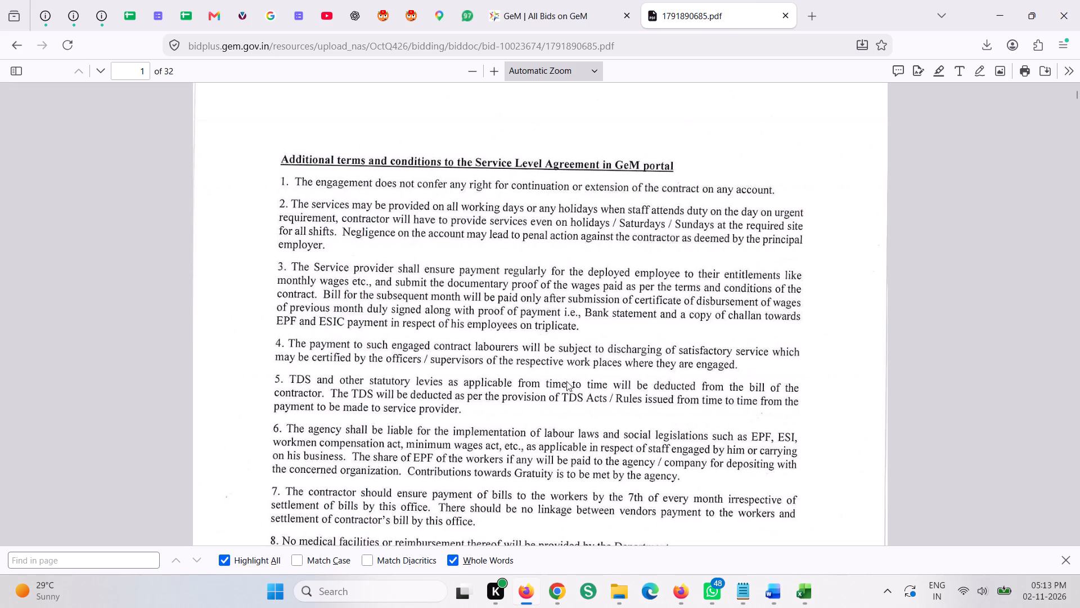
scroll(565, 377, down, 1)
scroll(454, 364, down, 2)
scroll(501, 363, down, 1)
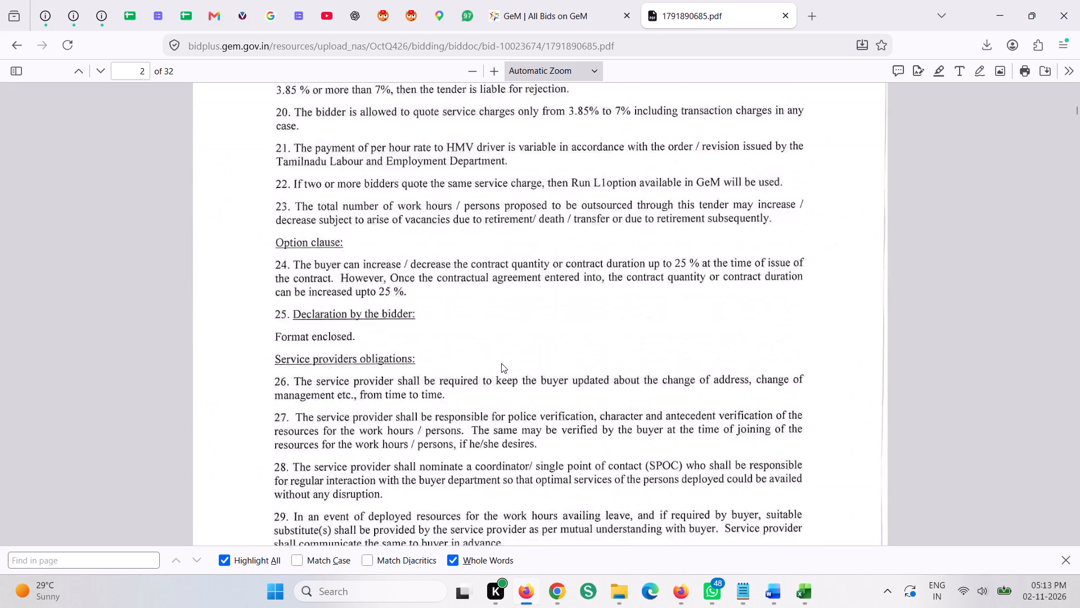
scroll(501, 363, up, 1)
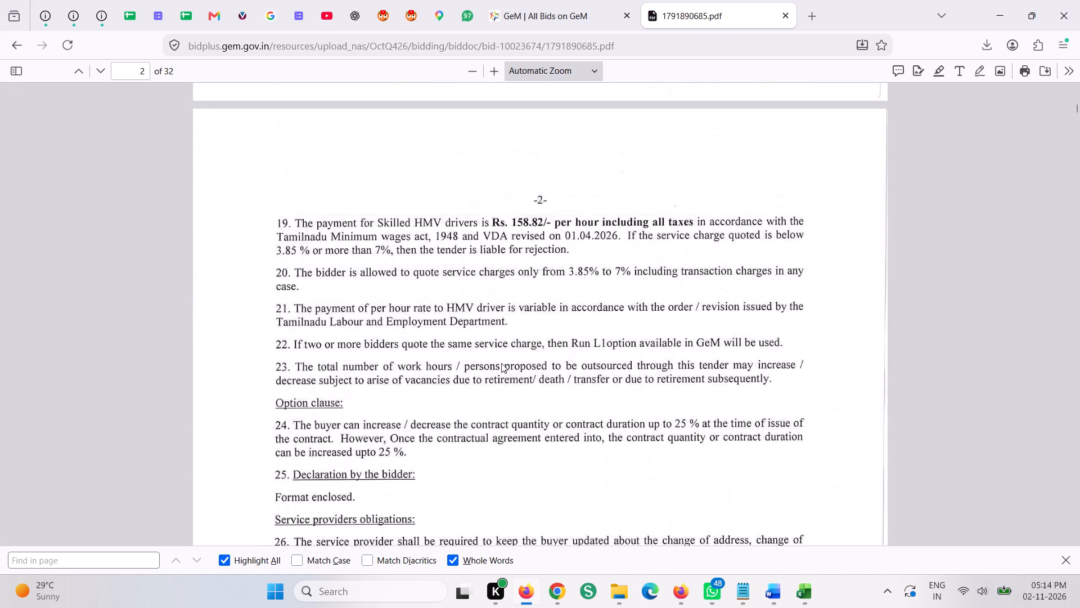
scroll(501, 363, up, 5)
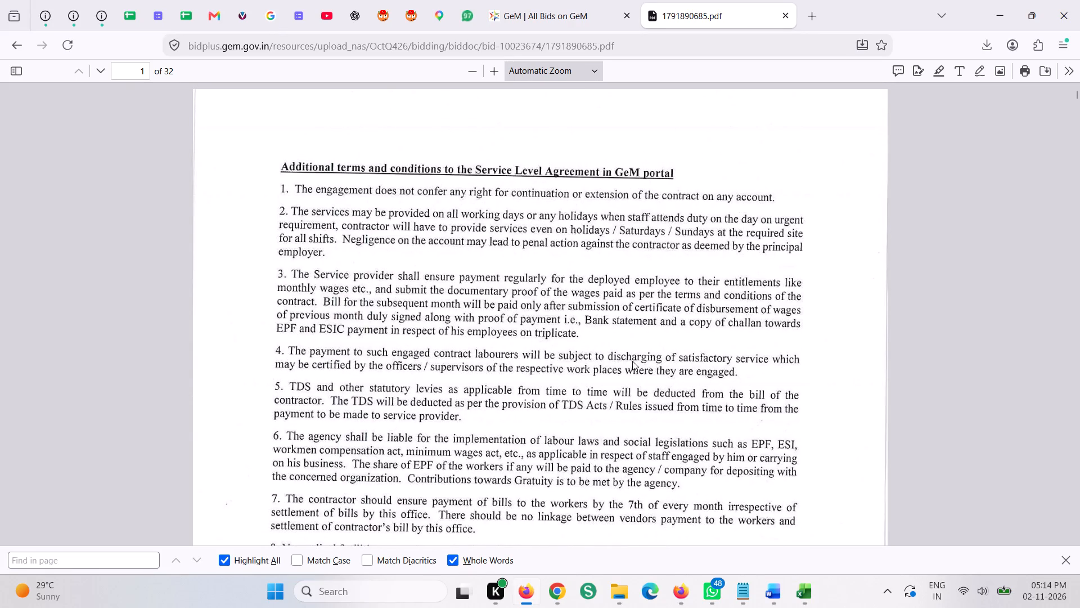
scroll(494, 392, down, 1)
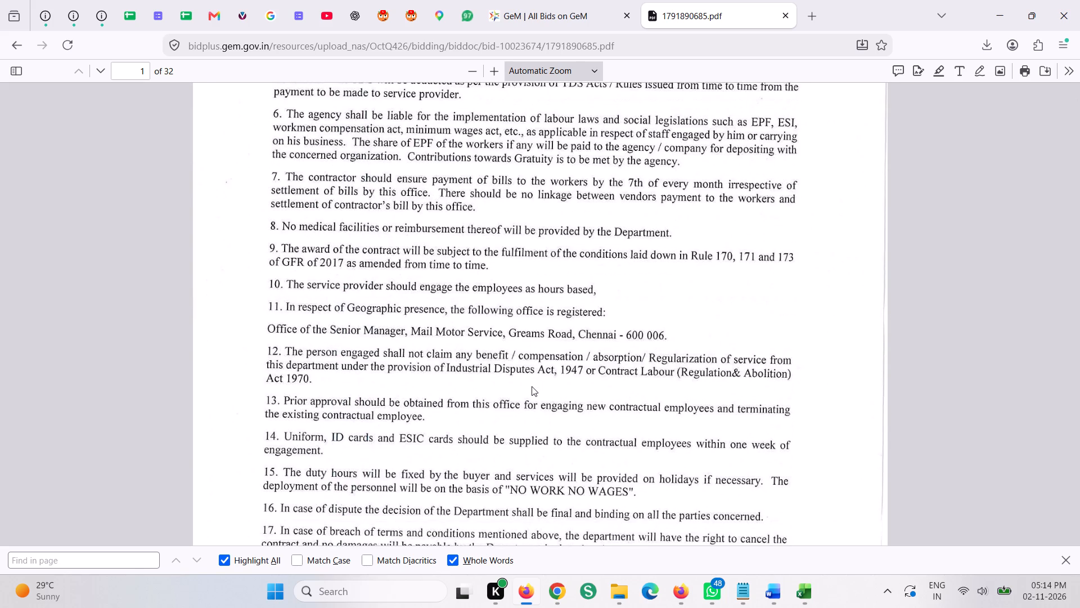
scroll(532, 386, up, 1)
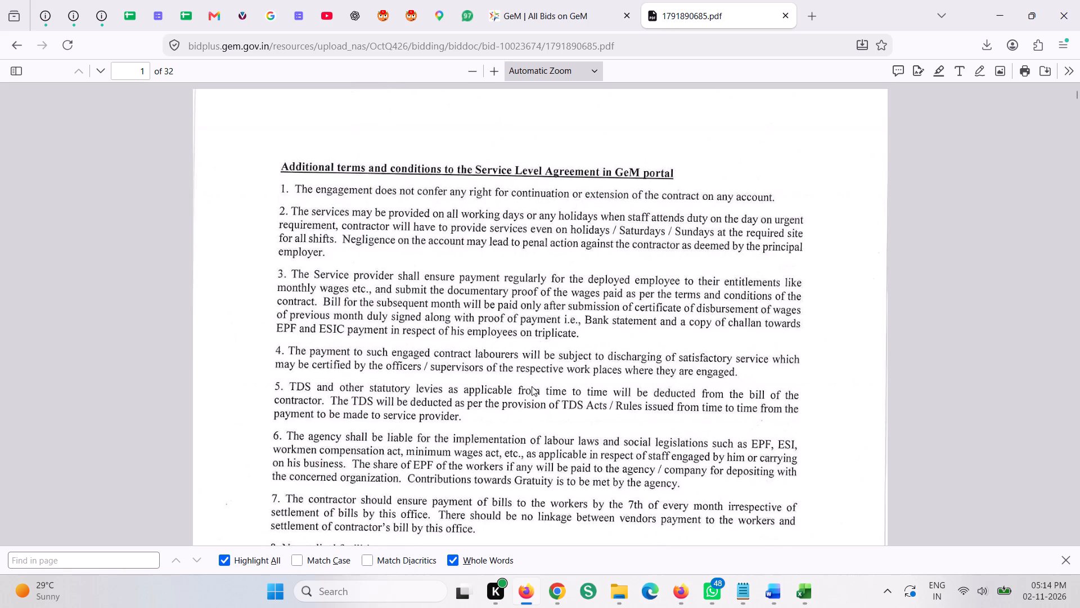
scroll(517, 388, down, 1)
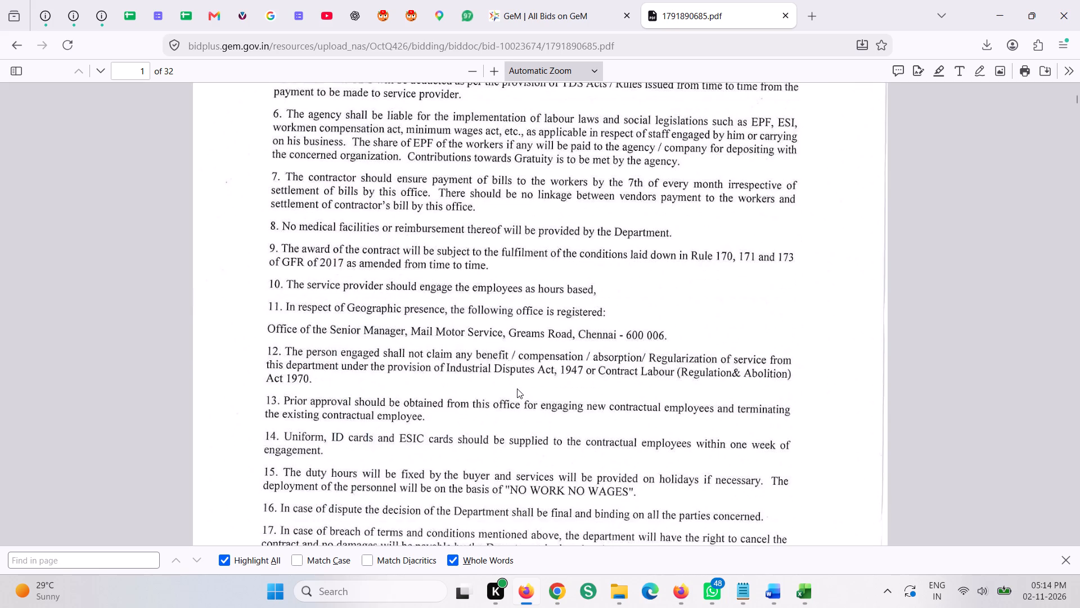
scroll(517, 388, down, 1)
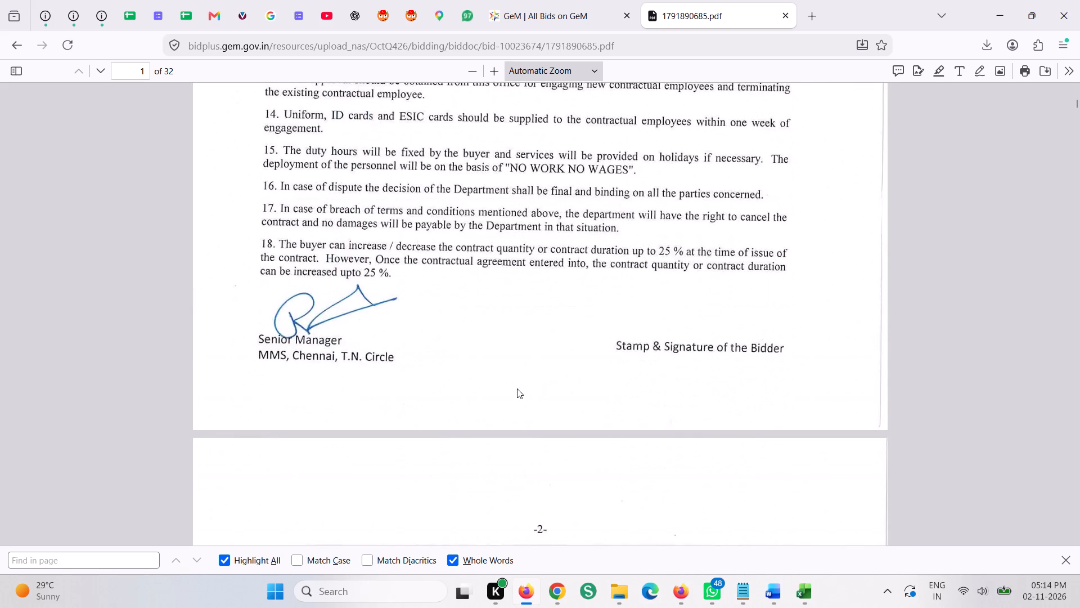
scroll(517, 388, up, 1)
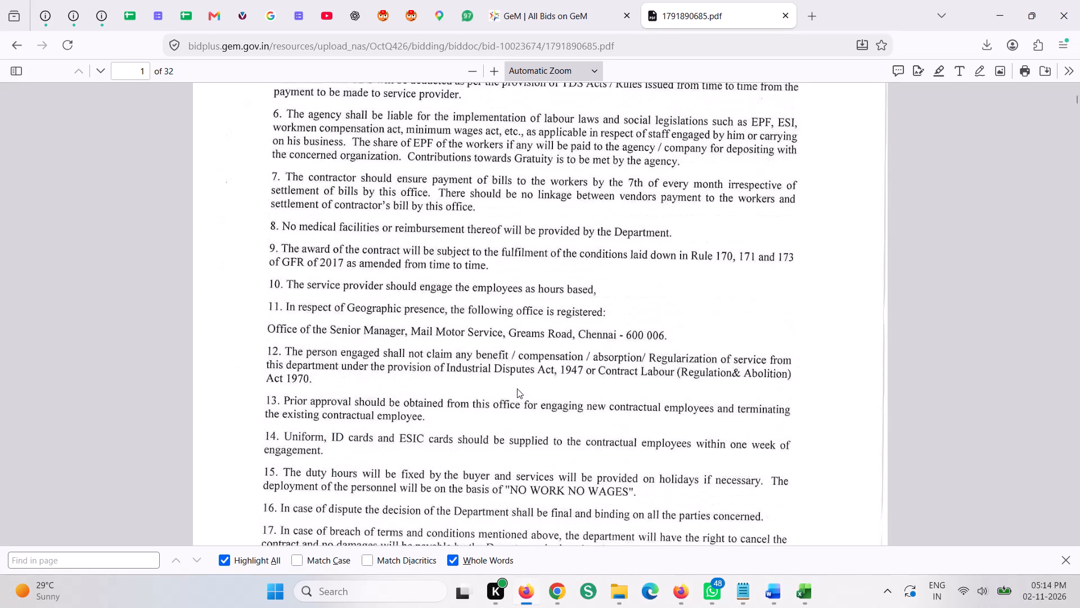
scroll(517, 388, down, 3)
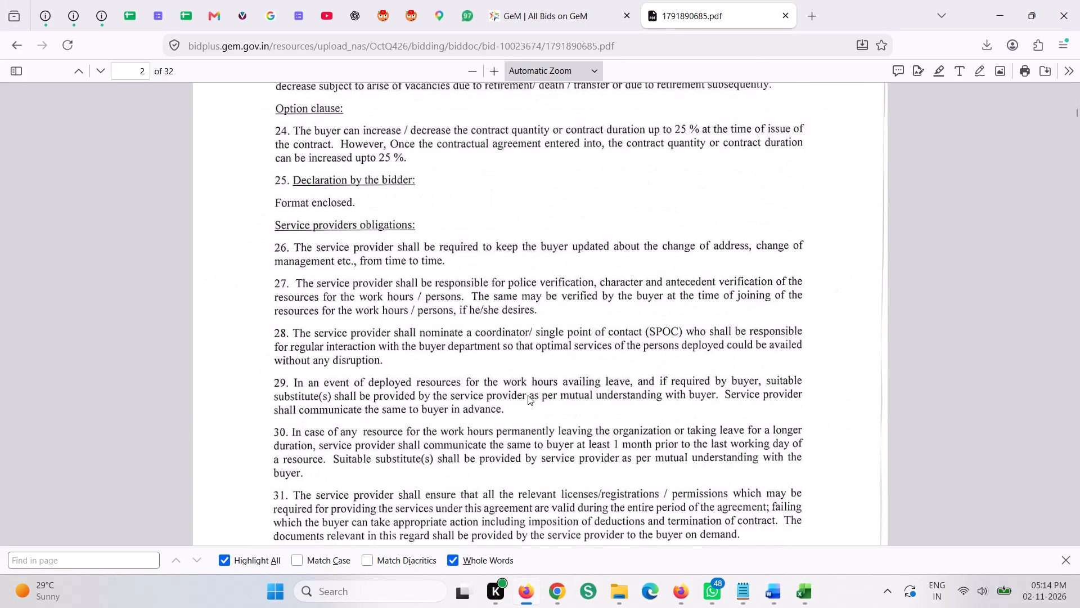
scroll(528, 395, up, 1)
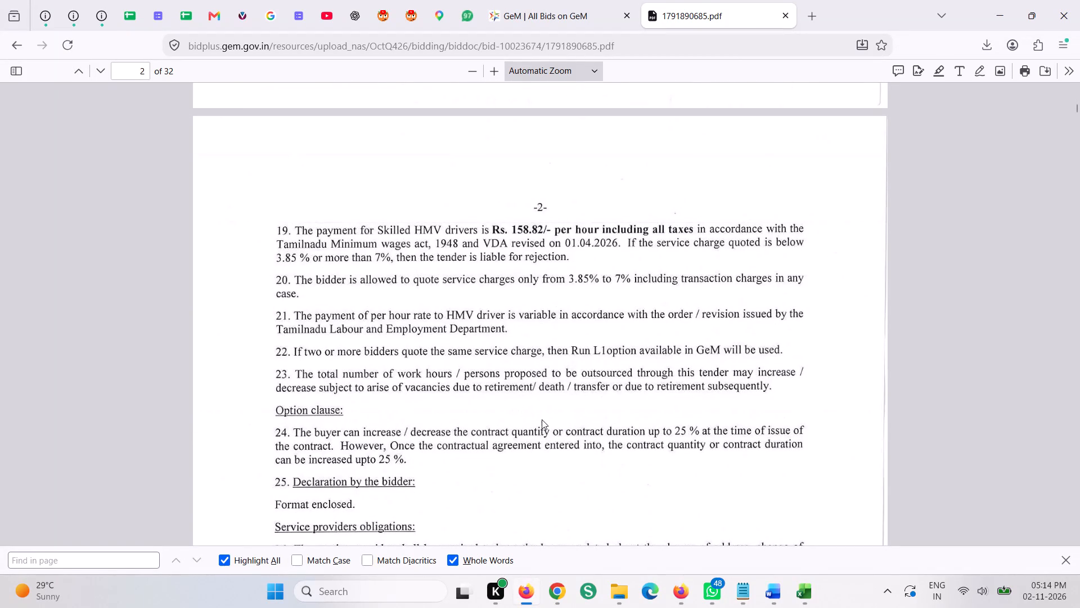
scroll(544, 421, down, 1)
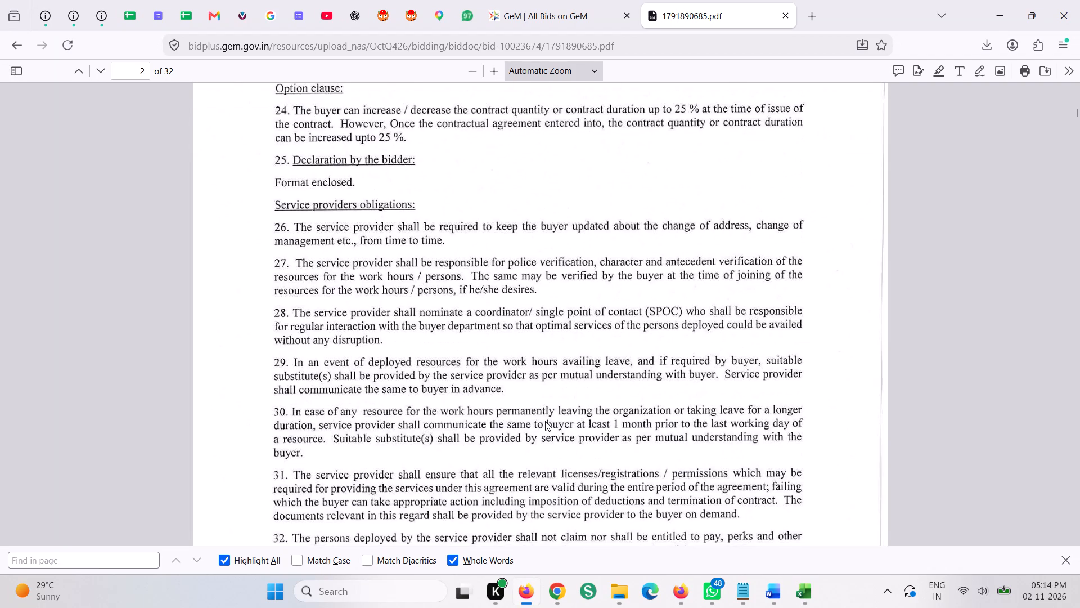
scroll(540, 415, down, 1)
scroll(663, 397, down, 1)
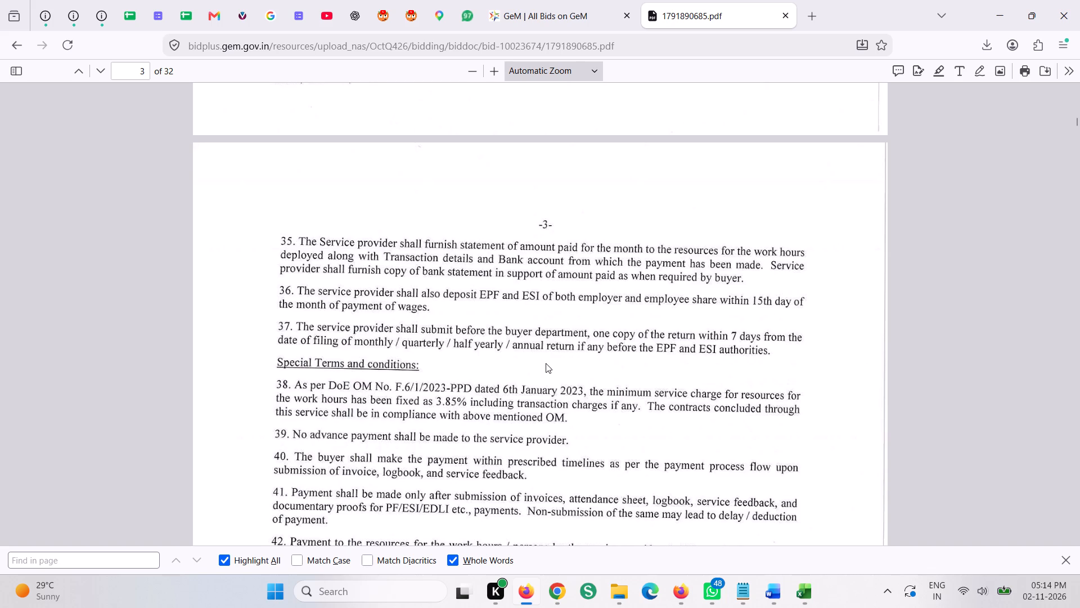
scroll(546, 363, down, 1)
scroll(559, 366, up, 1)
scroll(536, 378, down, 1)
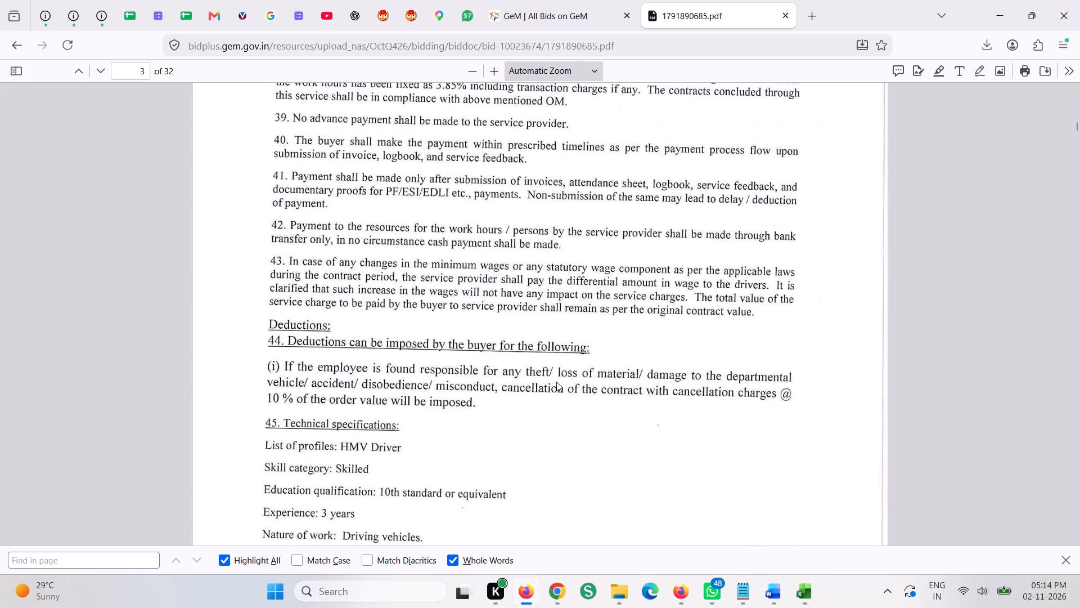
scroll(566, 381, down, 1)
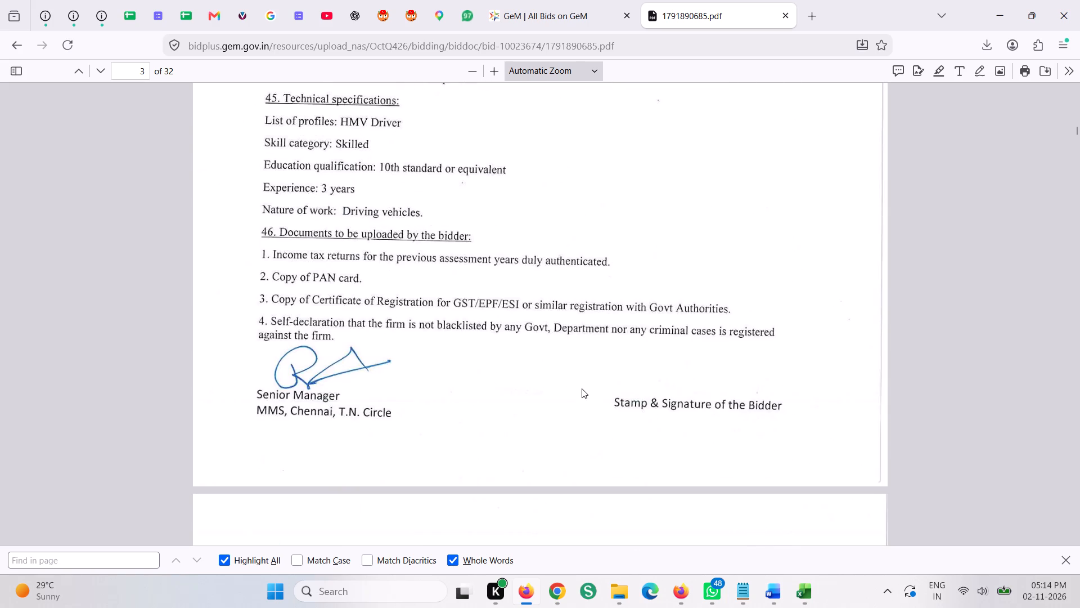
scroll(456, 399, up, 1)
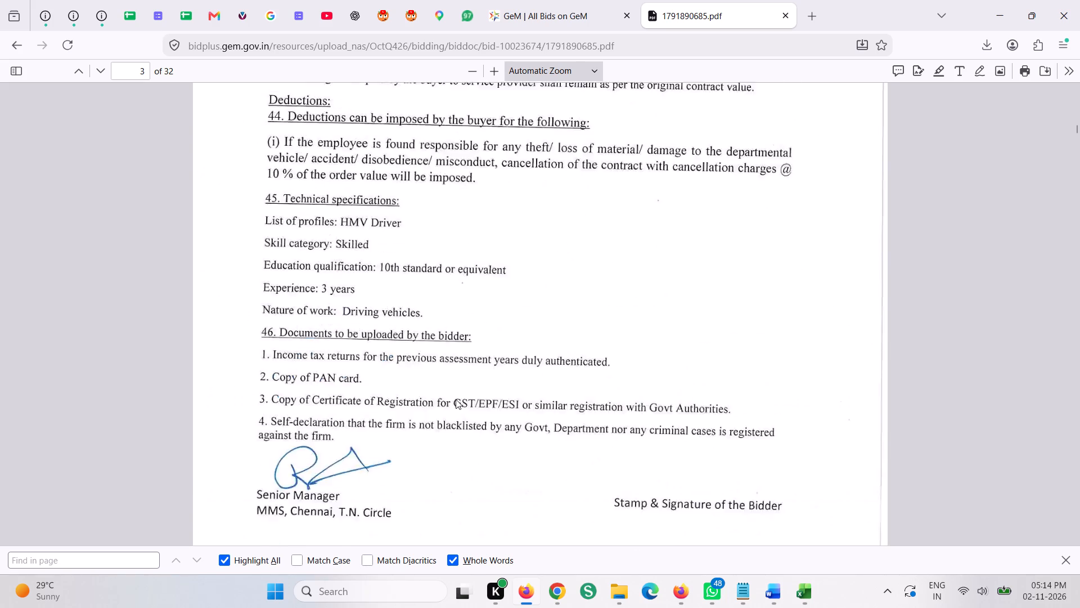
scroll(456, 399, down, 1)
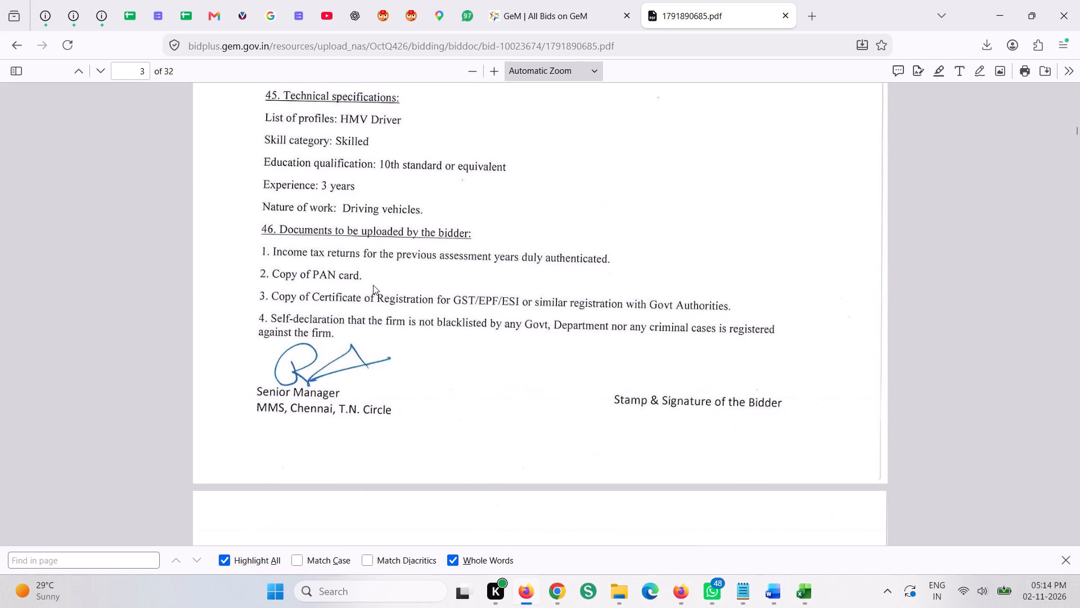
scroll(489, 347, down, 1)
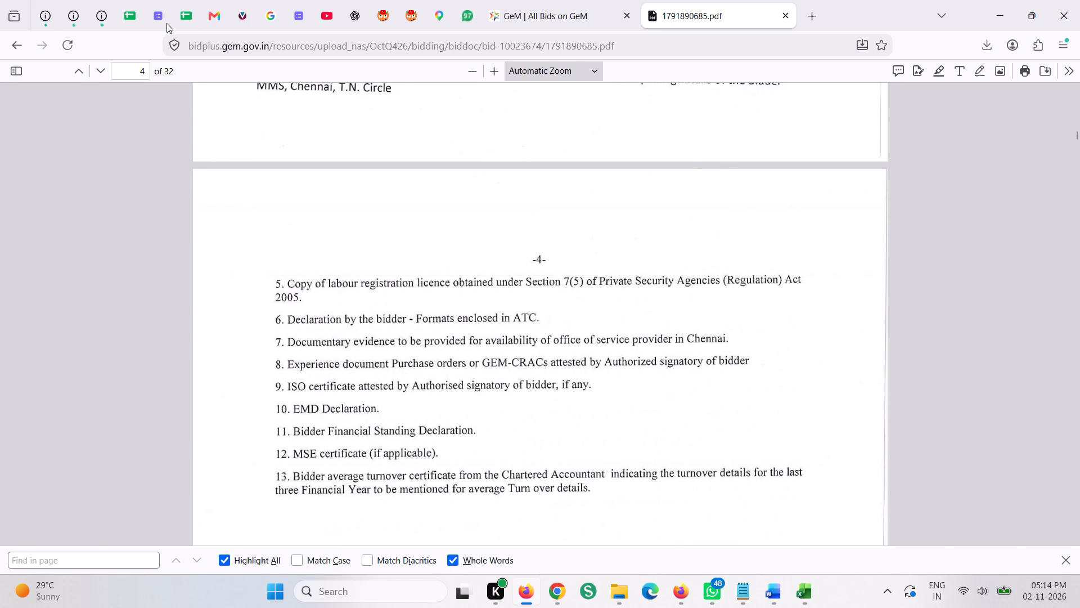
In the Daily Tender Sheet, enter PSARA LIC as the Other Comment for GEM/2026/B/8150620 in row 823.
click(184, 19)
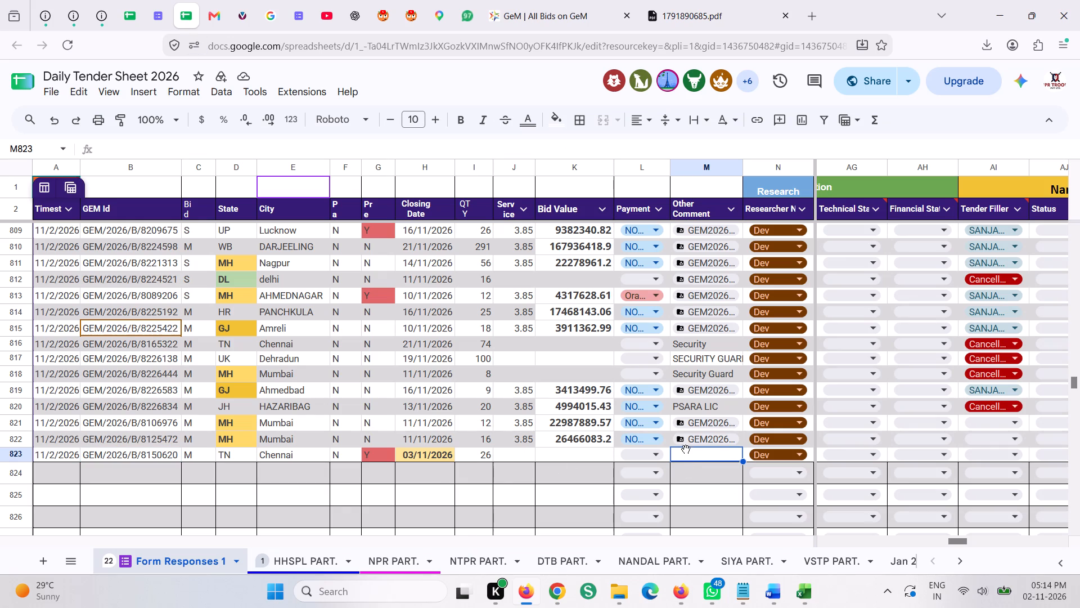
click(686, 448)
double_click(687, 455)
text(PSARA)
key(space)
key(Return)
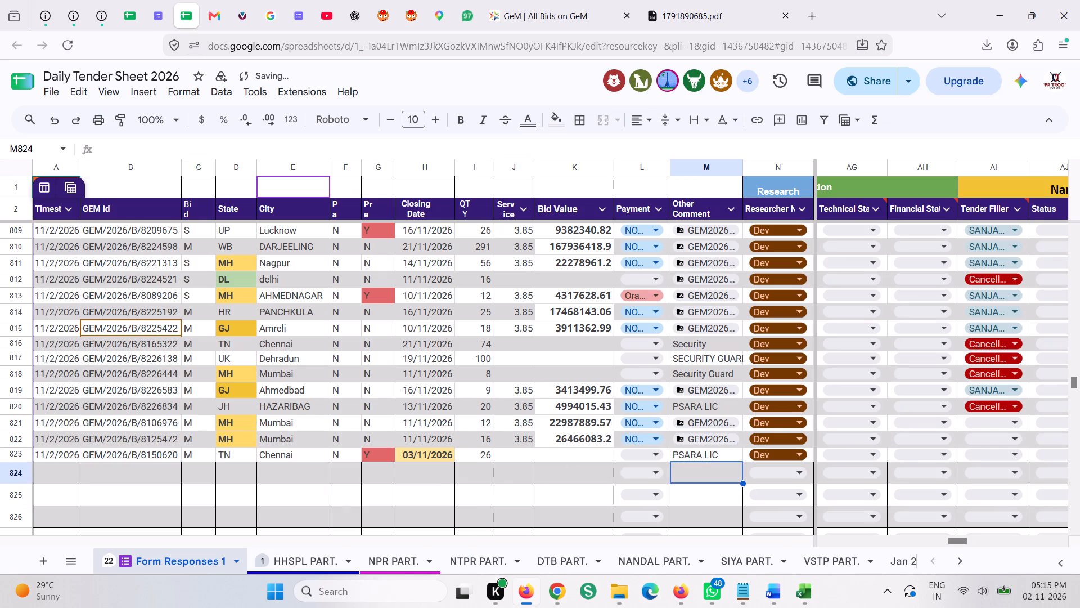
Return to the attachment 1791890685.pdf and close it, leaving the GeM bid listing open.
click(718, 0)
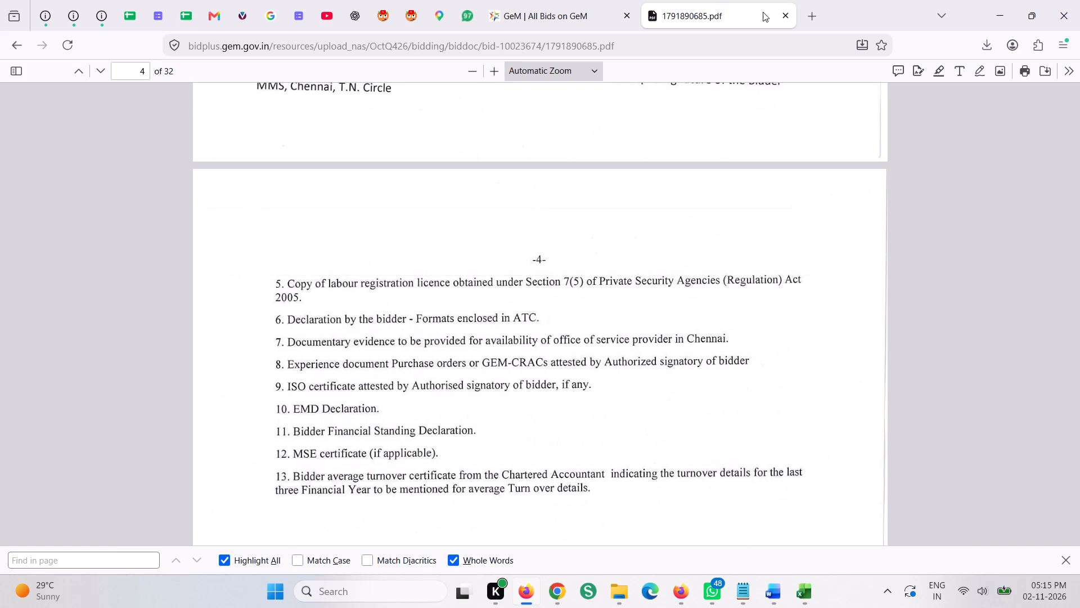
click(786, 15)
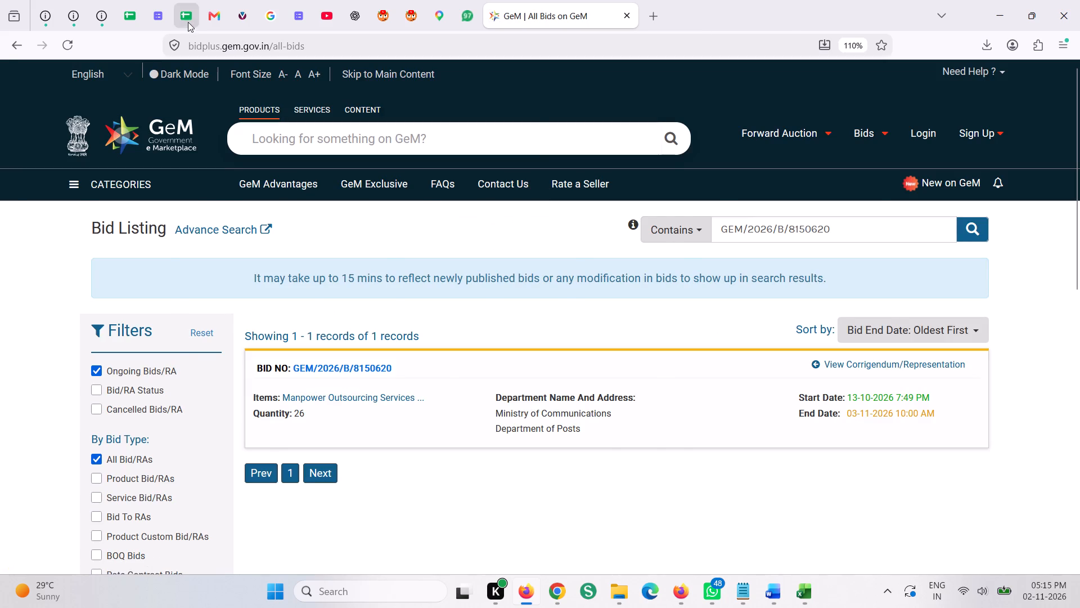
Return to the Daily Tender Sheet and bring up the Notepad notes with the CANCEL tally over it.
click(188, 22)
click(737, 591)
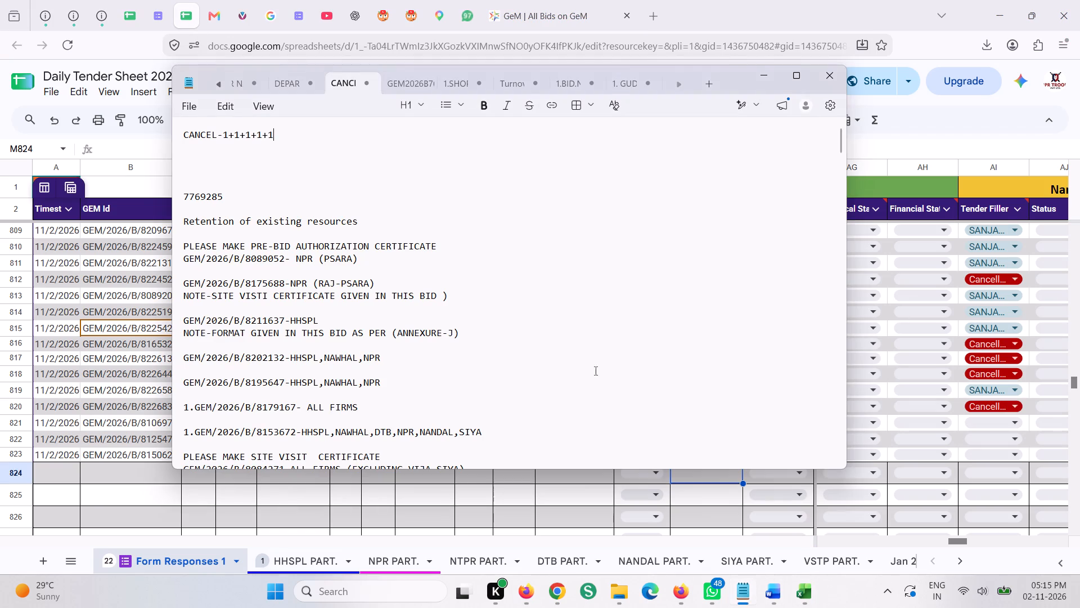
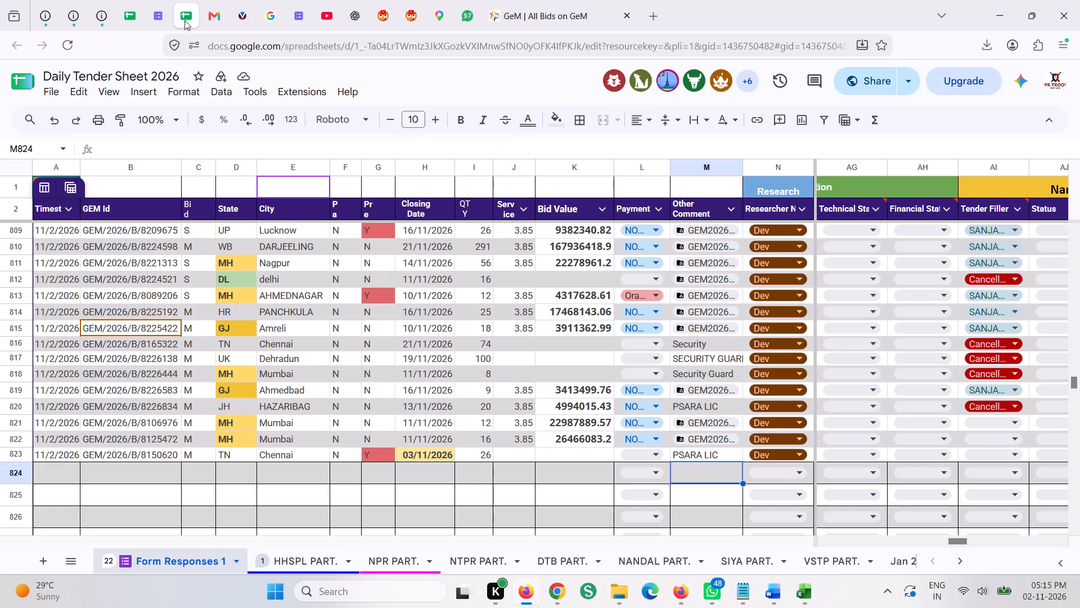
Look back through the earlier bid entries in the Daily Tender Sheet's Form Responses 1, from row 823 up to around row 709.
scroll(600, 378, up, 6)
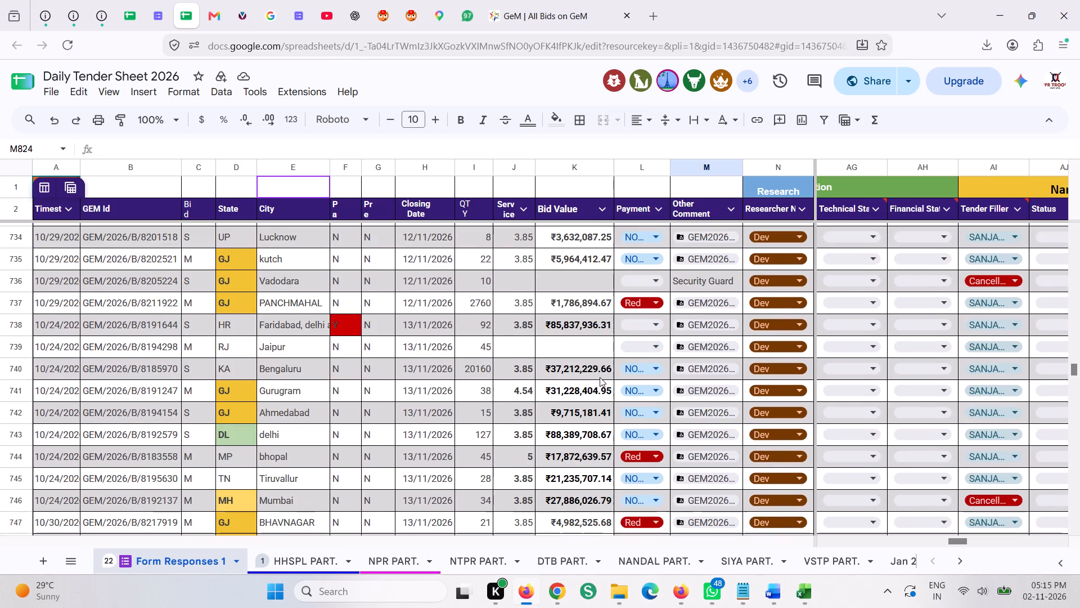
scroll(589, 372, up, 1)
scroll(237, 225, up, 1)
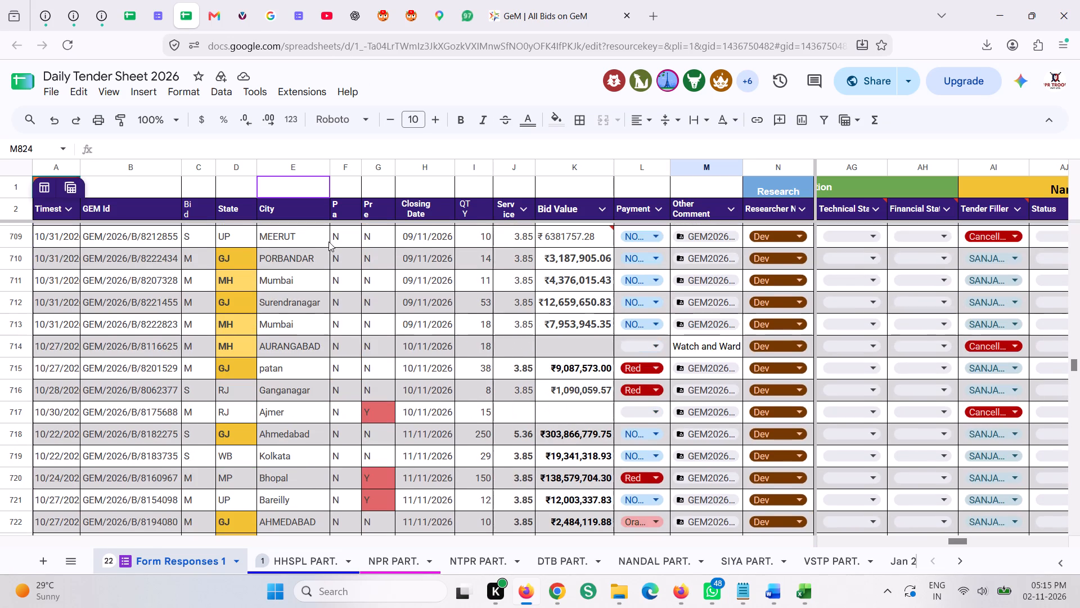
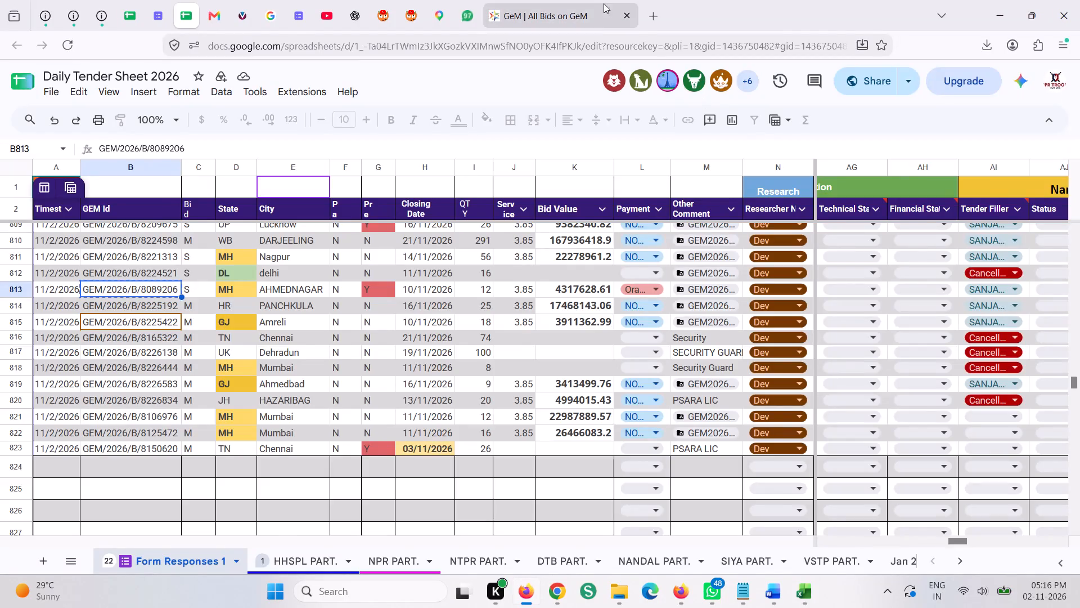
Search the GeM bid listing for GEM/2026/B/8089206, reloading the page before repeating the search, and open its bid document.
click(604, 1)
drag(849, 226, 602, 234)
key(ctrl+v)
key(Return)
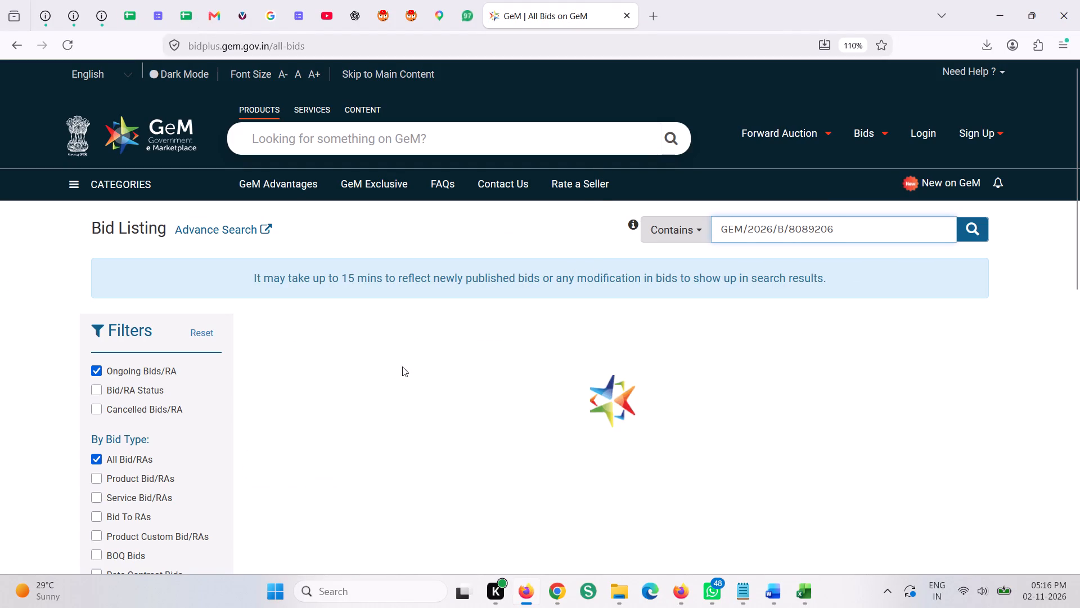
click(72, 41)
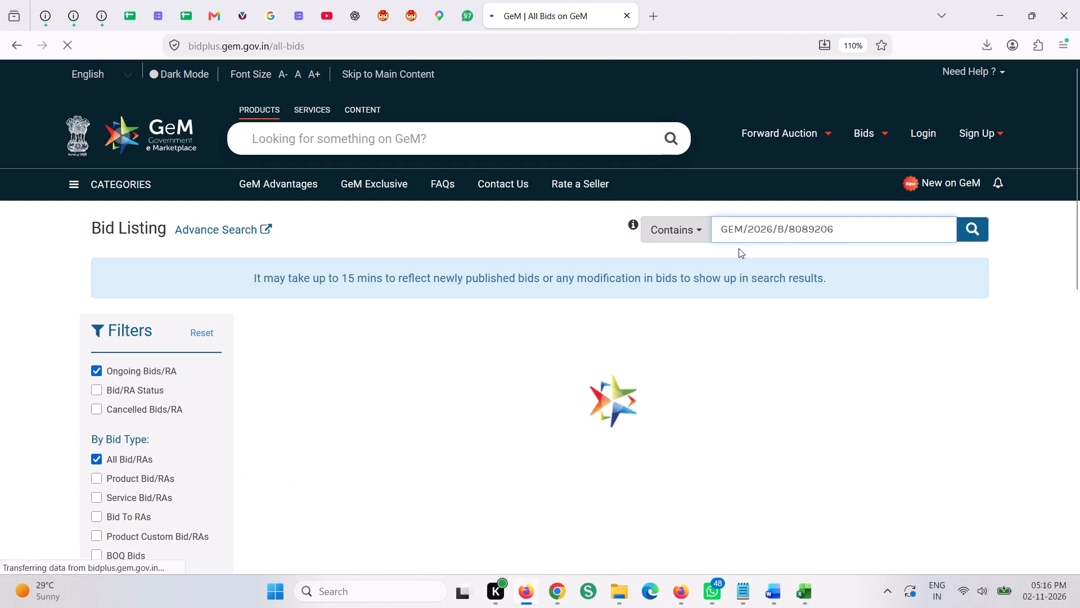
click(758, 230)
key(ctrl+v)
key(Return)
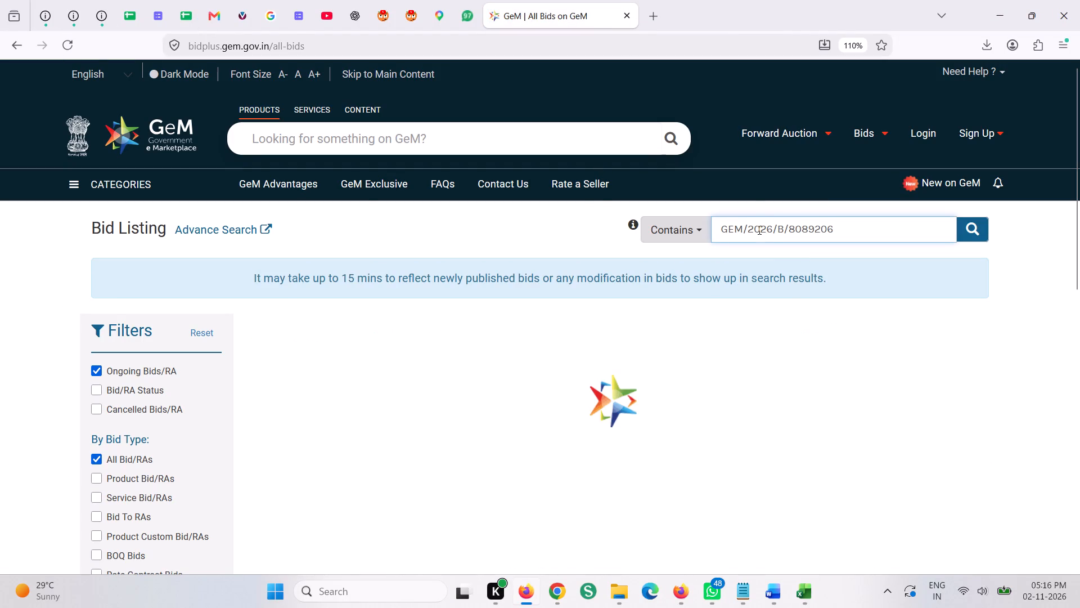
click(382, 370)
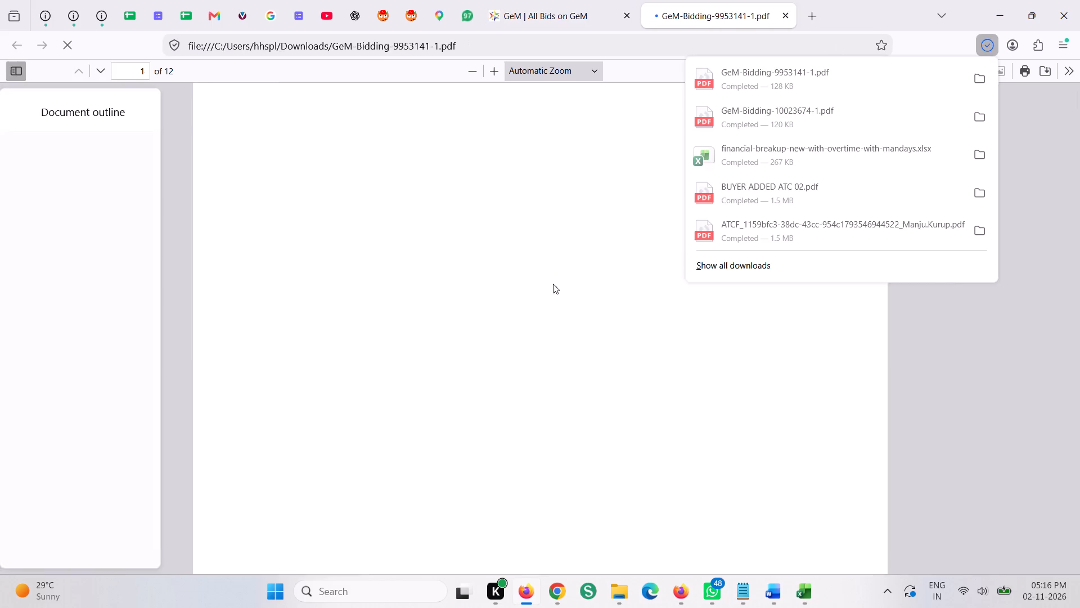
Open the bid's Scope of work & Job description attachment 1790496784.pdf, skim it and return to the bid document.
click(429, 297)
scroll(633, 384, down, 1)
scroll(665, 347, down, 4)
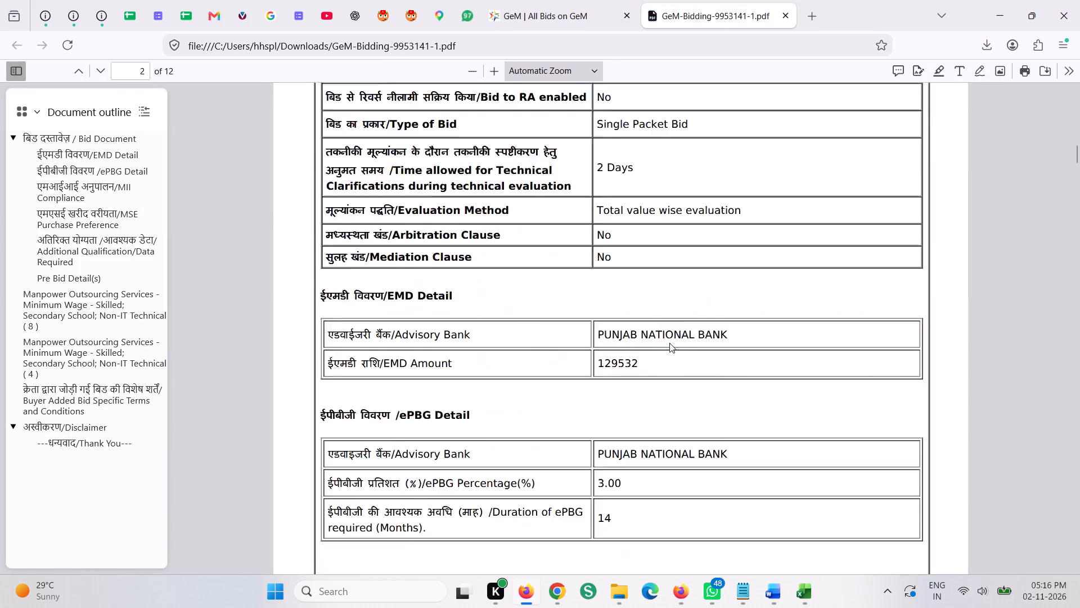
scroll(669, 343, down, 6)
scroll(638, 336, up, 1)
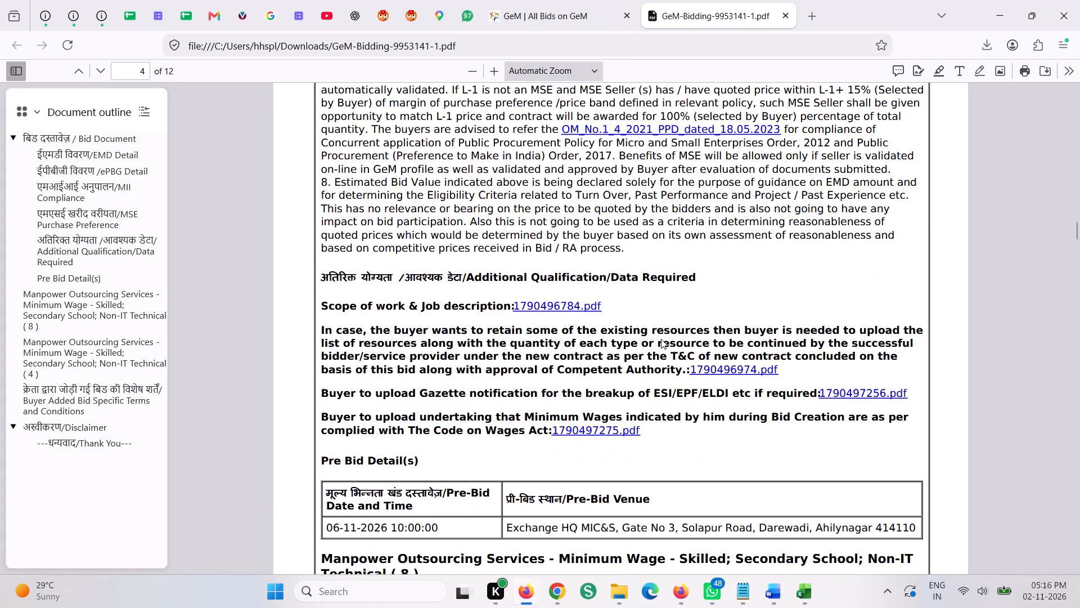
click(561, 351)
click(579, 348)
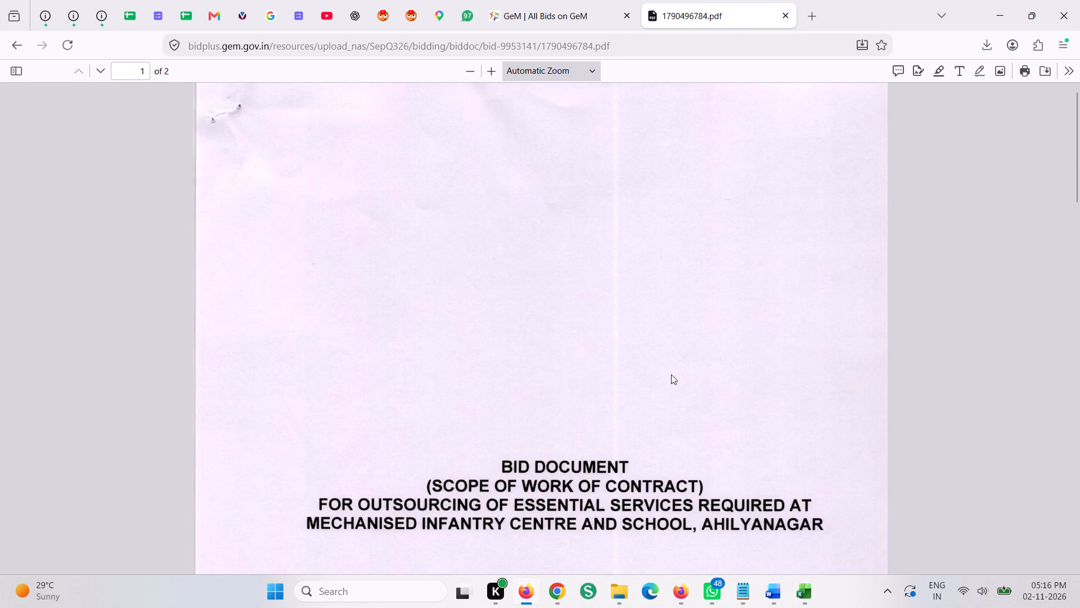
scroll(671, 374, down, 7)
click(13, 53)
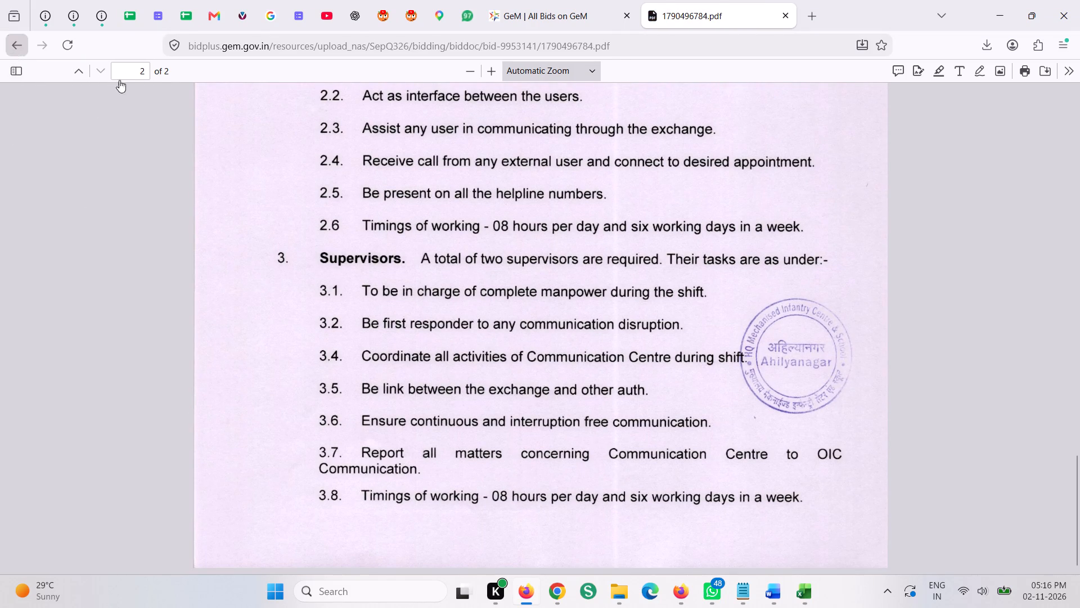
Look through the bid document's consignee requirements and the technical specifications of its second manpower category.
scroll(703, 279, down, 6)
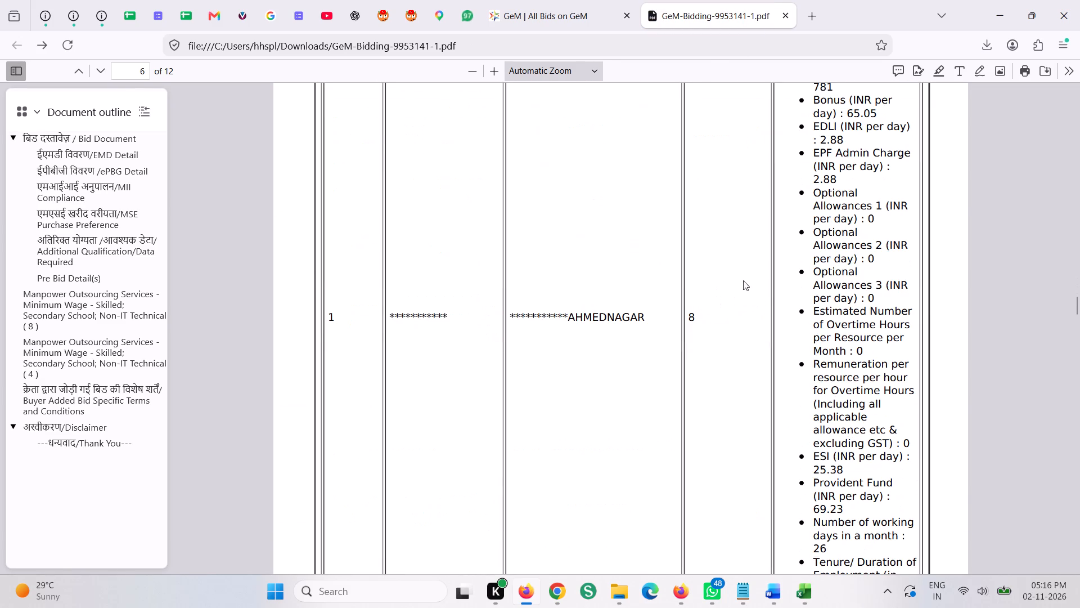
scroll(746, 293, up, 1)
scroll(736, 325, down, 3)
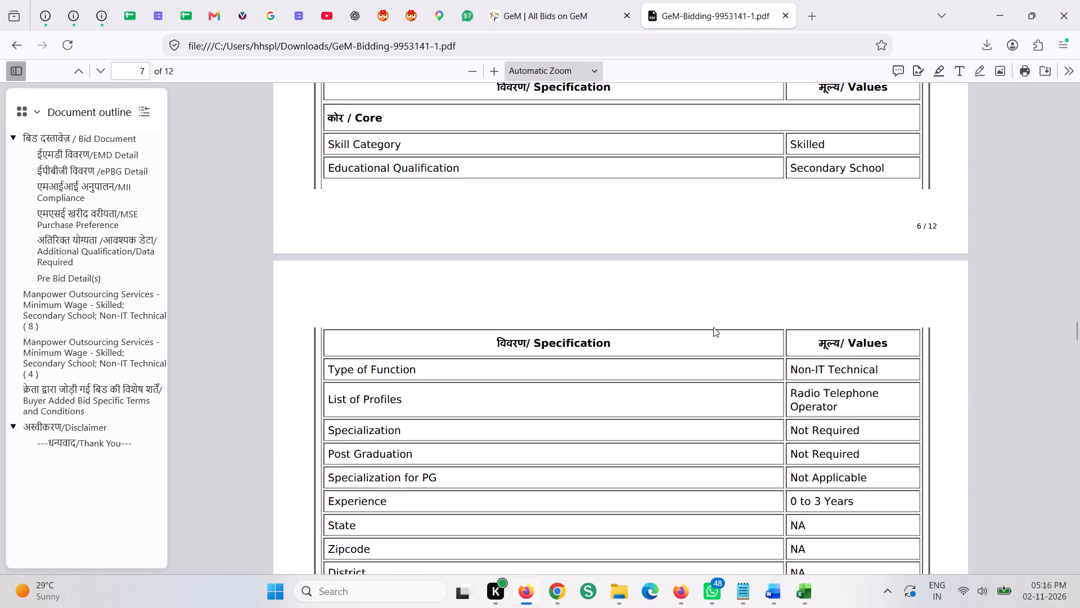
scroll(701, 325, down, 4)
scroll(700, 325, up, 7)
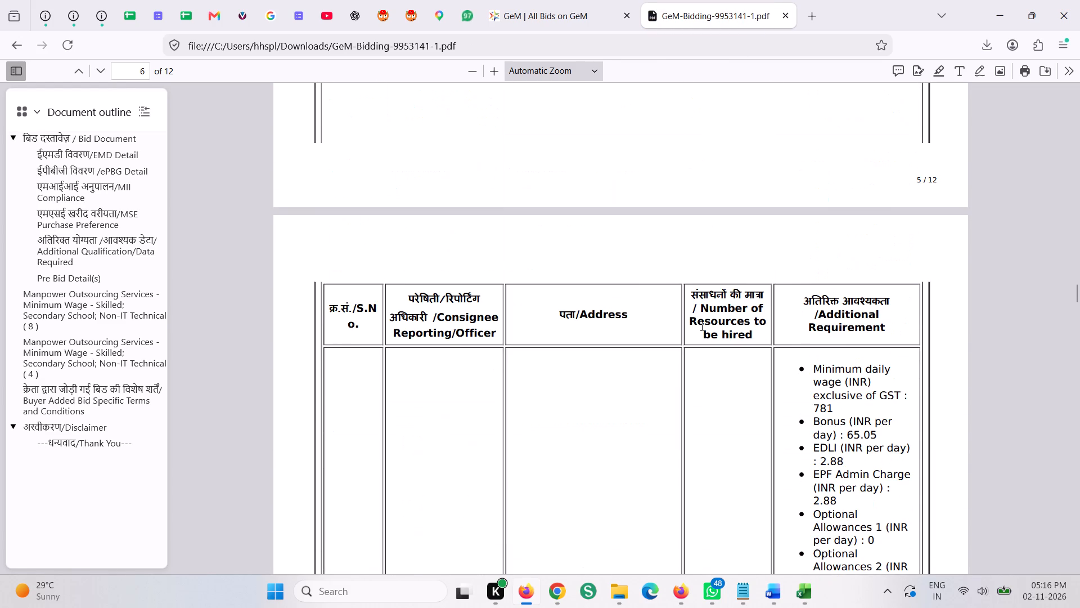
click(731, 0)
In the Excel workbook 125444, replace the first Category on the DAILY sheet with Assistant lineman, copied from the bid's List of Profiles.
click(804, 595)
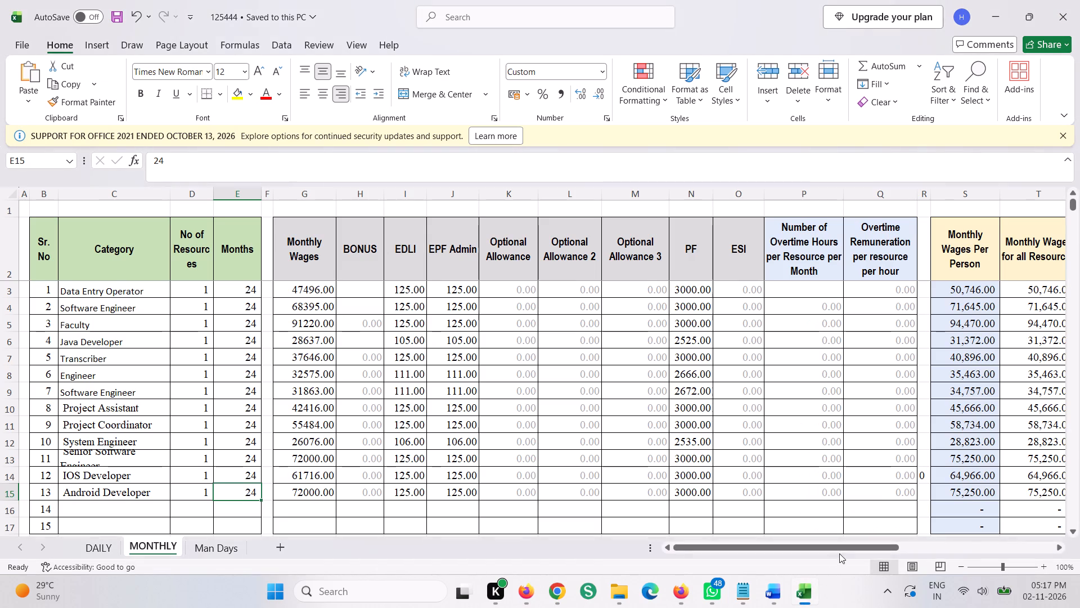
click(110, 548)
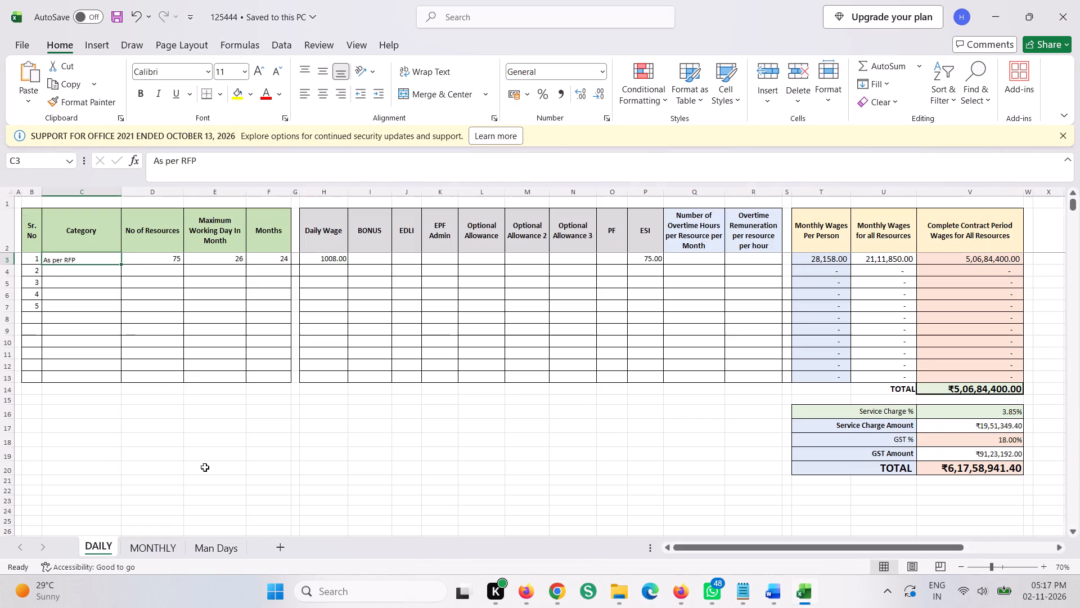
scroll(182, 374, up, 1)
click(79, 261)
ctrl+scroll(114, 306, up, 1)
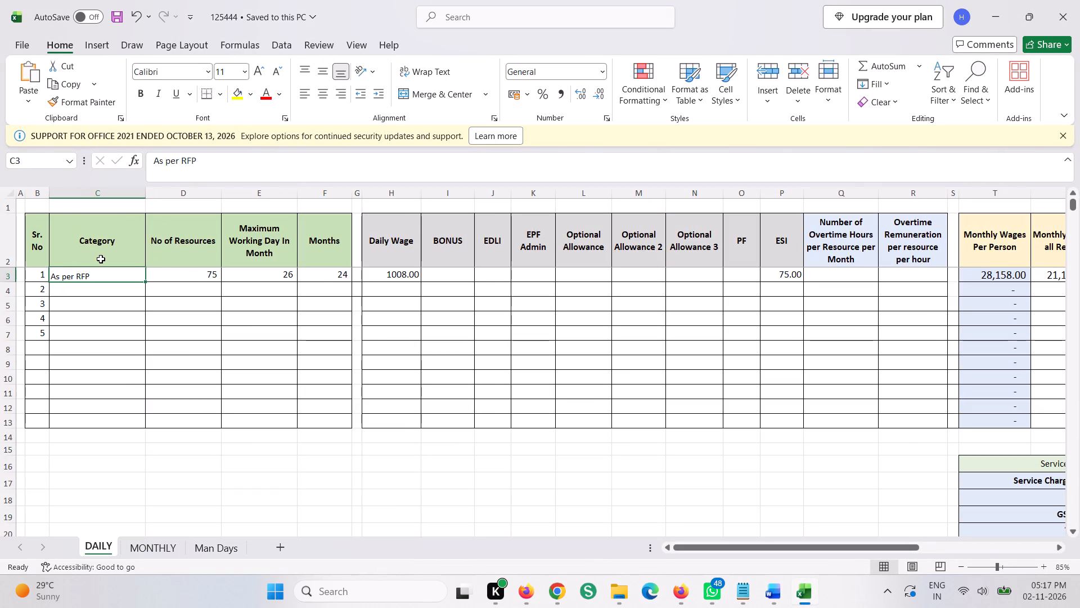
key(BackSpace)
key(alt+Tab)
scroll(583, 378, up, 6)
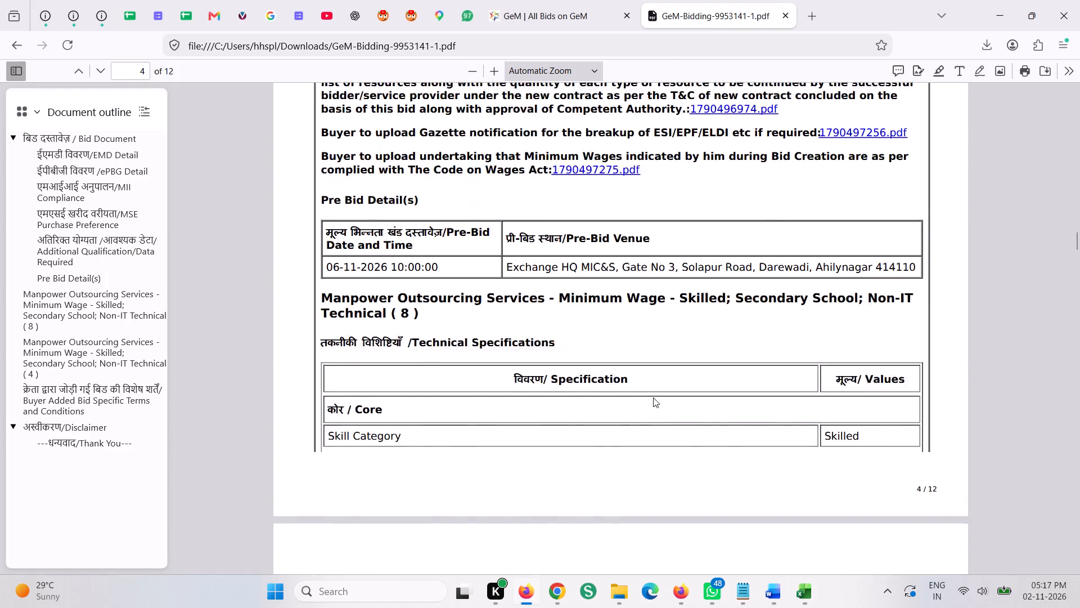
scroll(649, 396, down, 3)
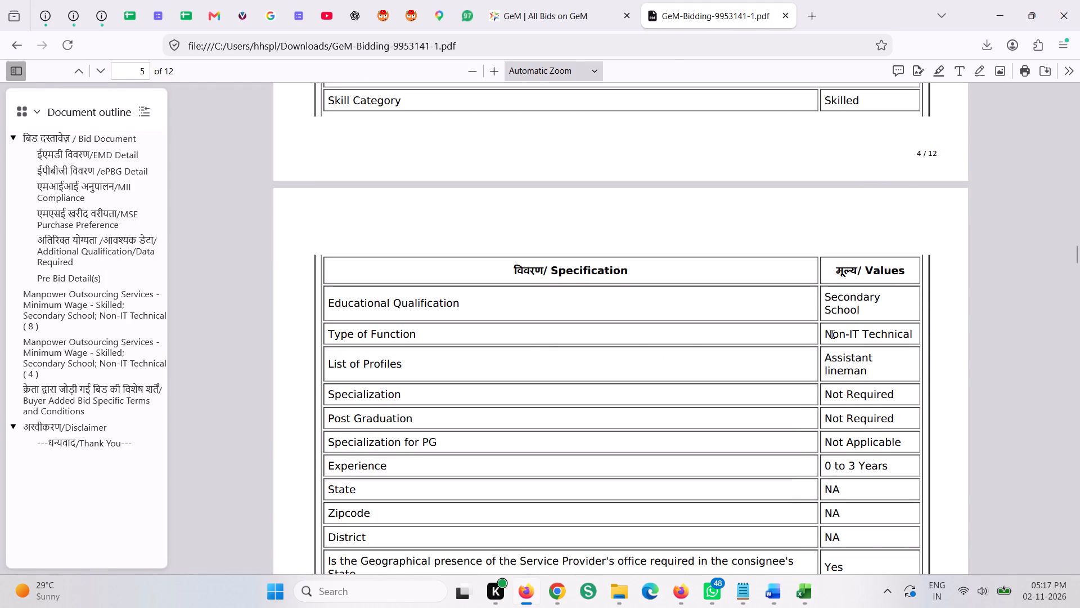
click(852, 357)
drag(852, 357, 874, 376)
key(ctrl+c)
key(ctrl+c)
key(alt+Tab)
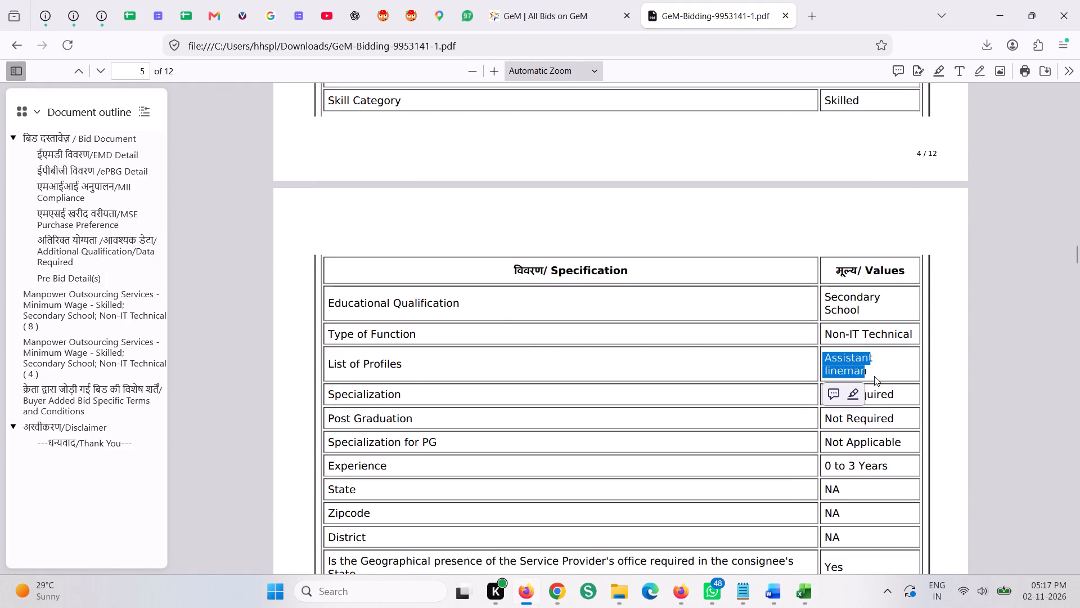
key(ctrl+v)
Look up the resource quantity in the bid document and set No of Resources for Assistant lineman to 8.
click(184, 277)
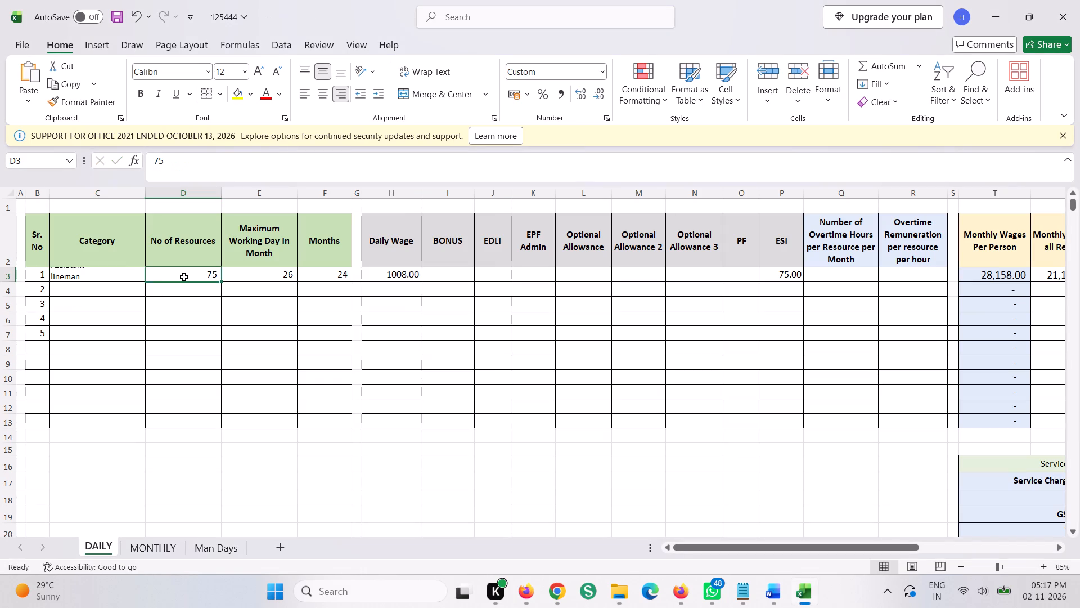
key(alt+Tab)
scroll(784, 441, down, 1)
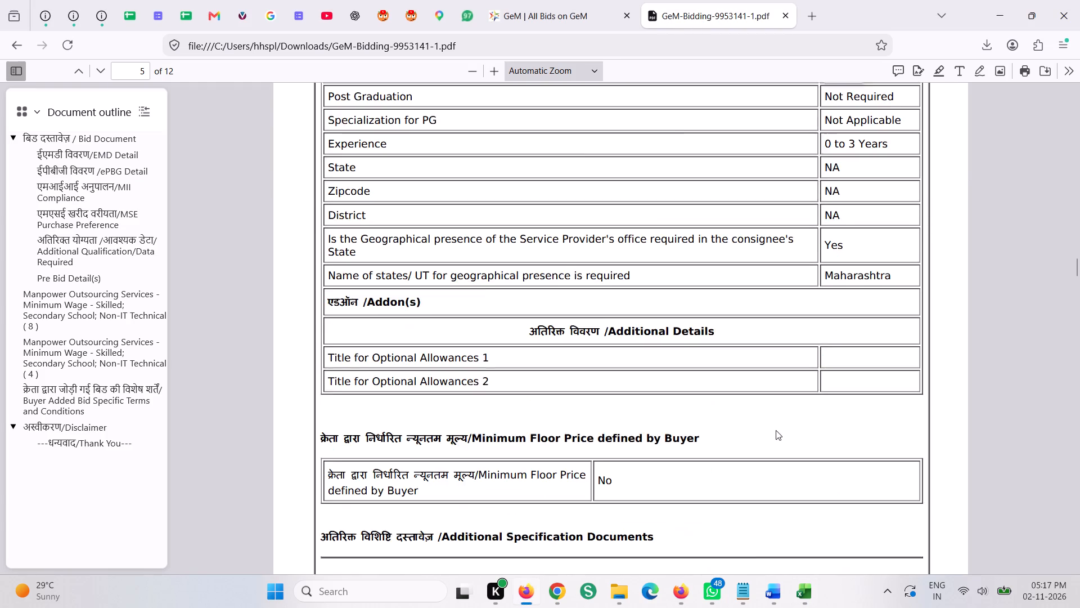
scroll(774, 430, down, 1)
scroll(676, 430, down, 1)
scroll(722, 431, down, 1)
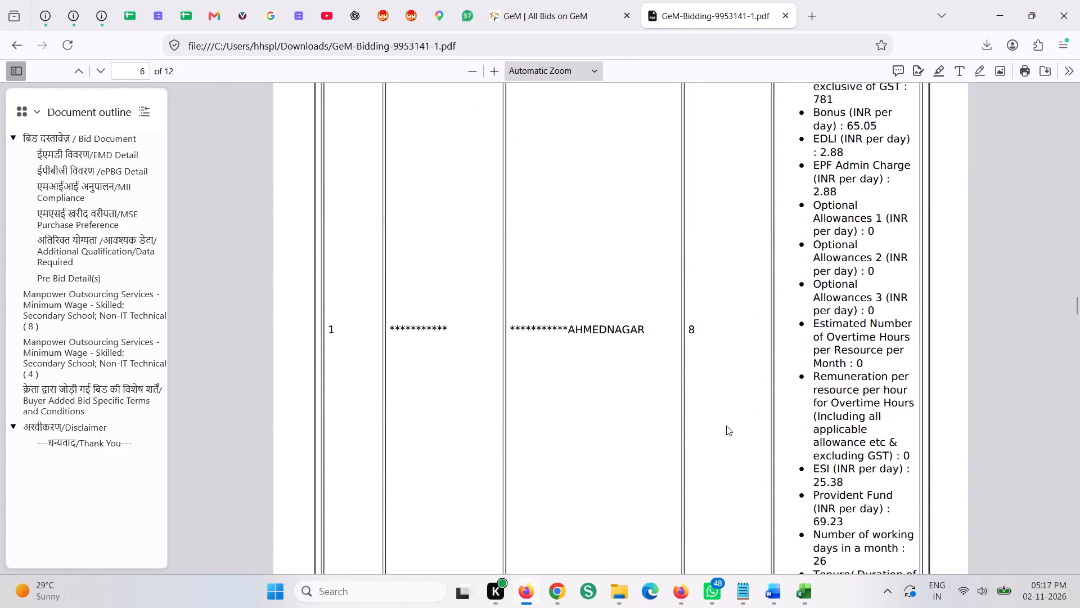
key(alt+Tab)
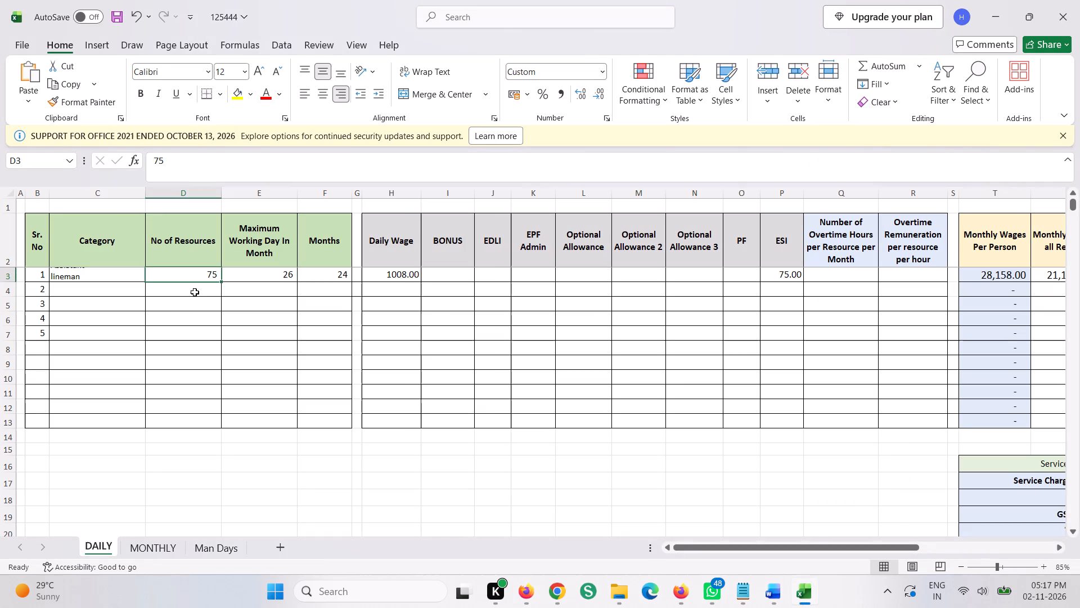
key(alt+Tab)
scroll(349, 321, down, 1)
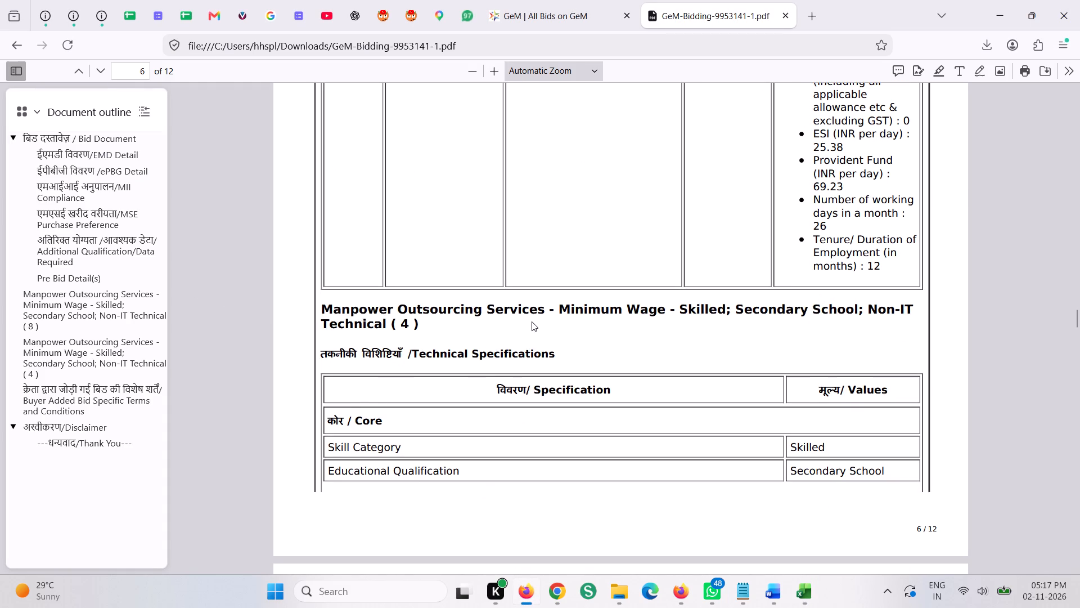
scroll(532, 323, up, 1)
key(alt+Tab)
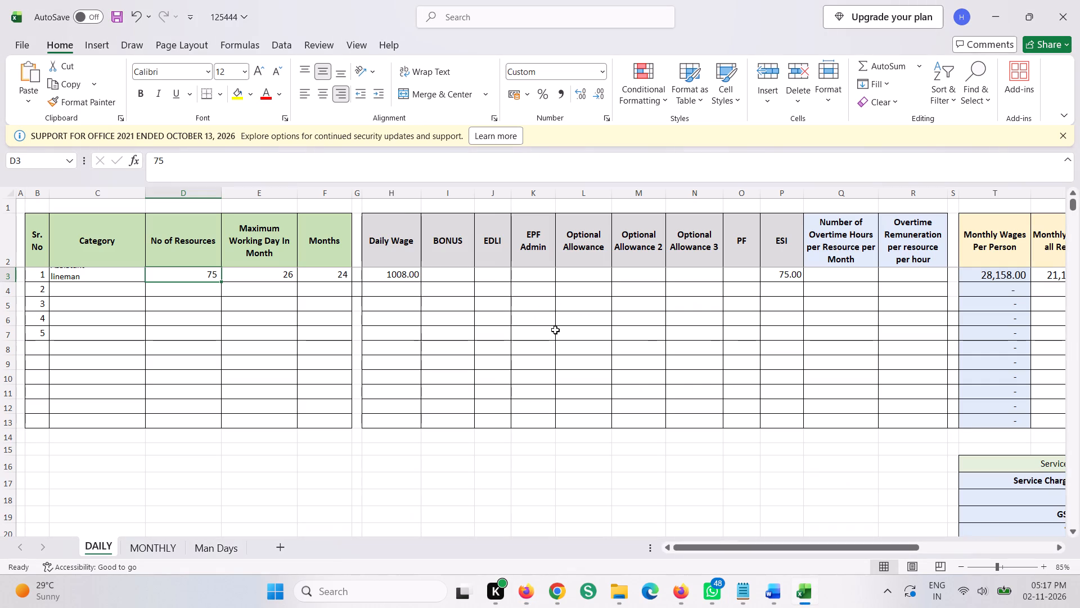
key(8)
key(Tab)
Check the first category's requirements in the bid document and enter 12 as its Maximum Working Day In Month.
key(alt+Tab)
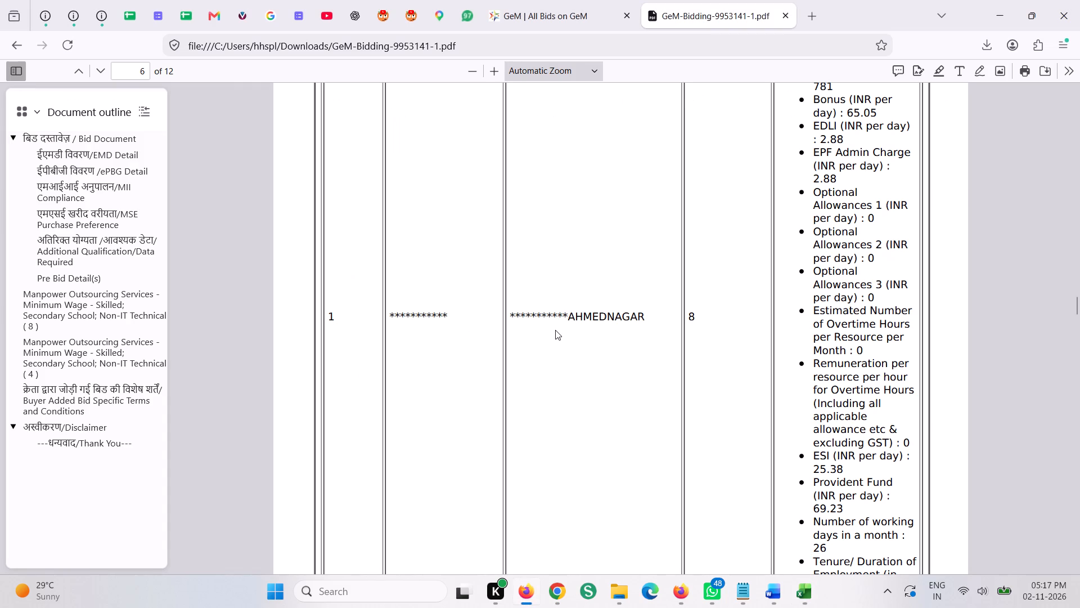
scroll(586, 350, down, 1)
key(alt+Tab)
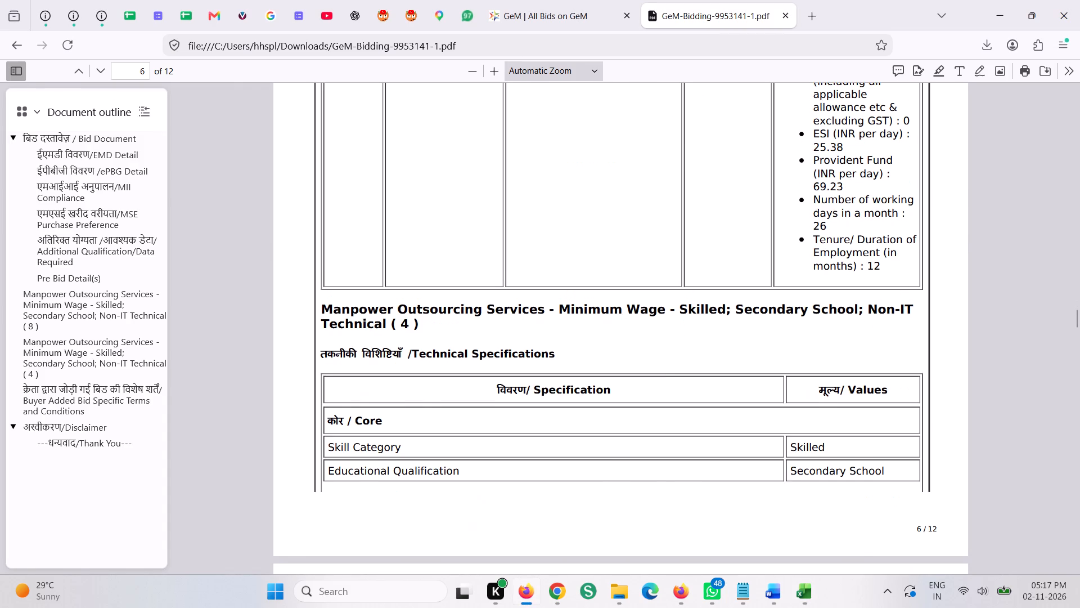
text(12)
key(Tab)
Recheck the bid document's working days and employment tenure, and enter 26 in the Months cell for Assistant lineman.
key(alt+Tab)
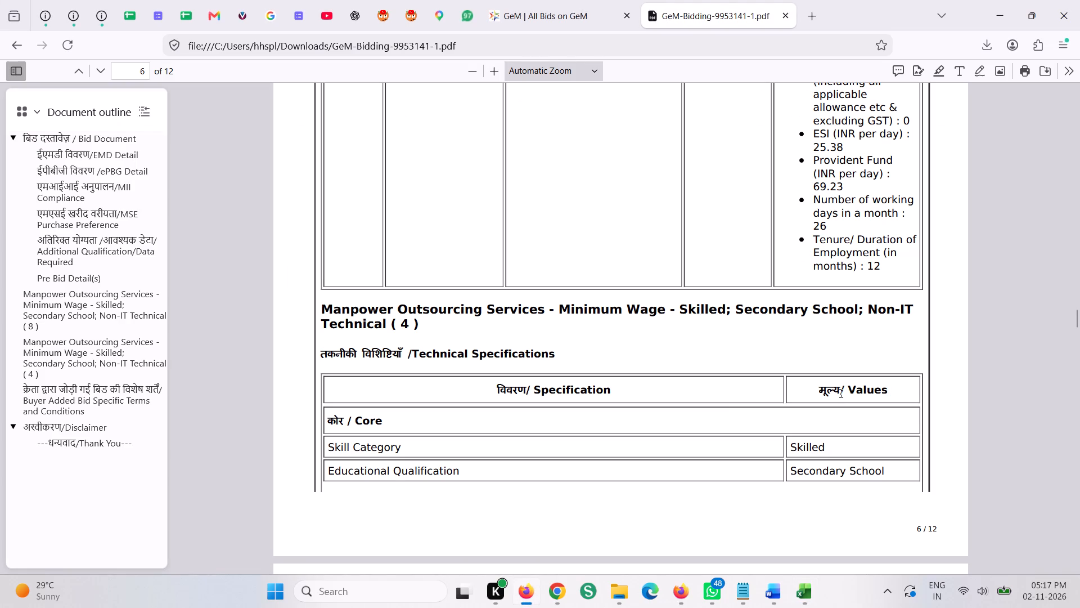
scroll(762, 401, up, 1)
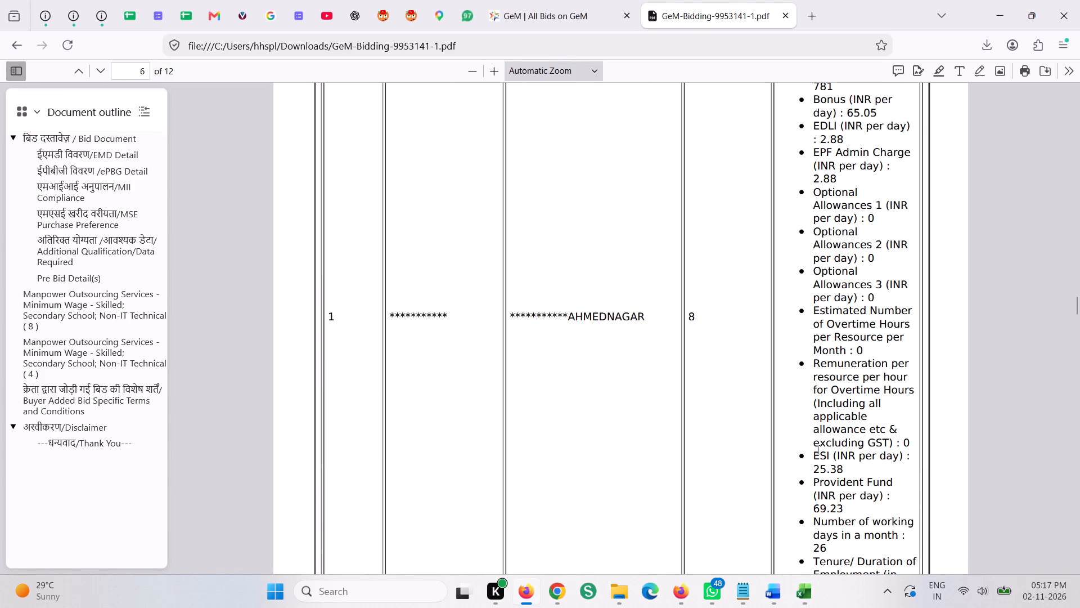
key(alt+Tab)
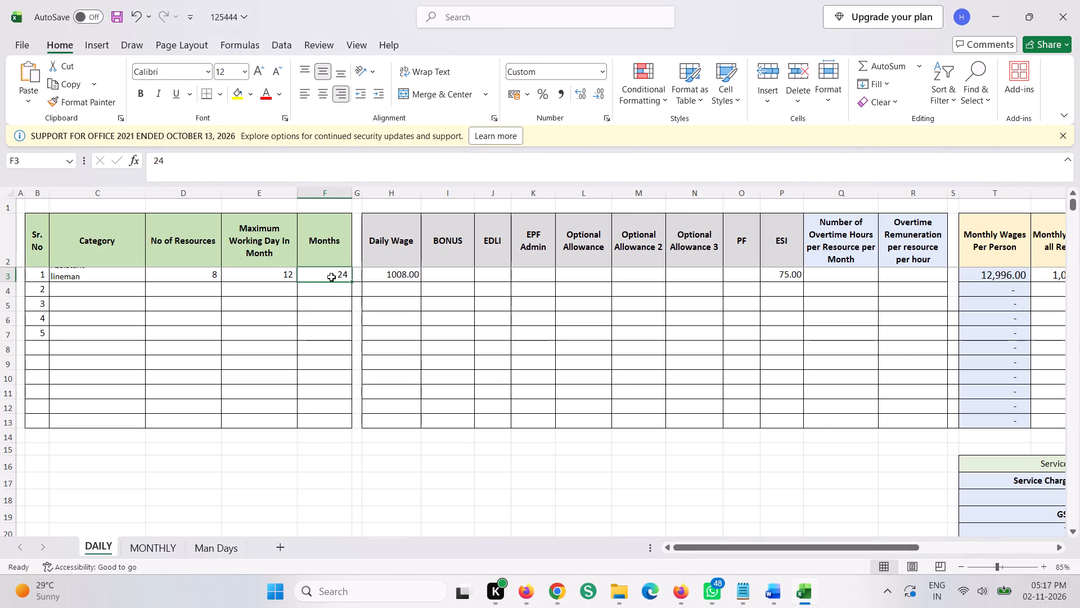
click(275, 278)
key(alt+Tab)
scroll(693, 408, down, 1)
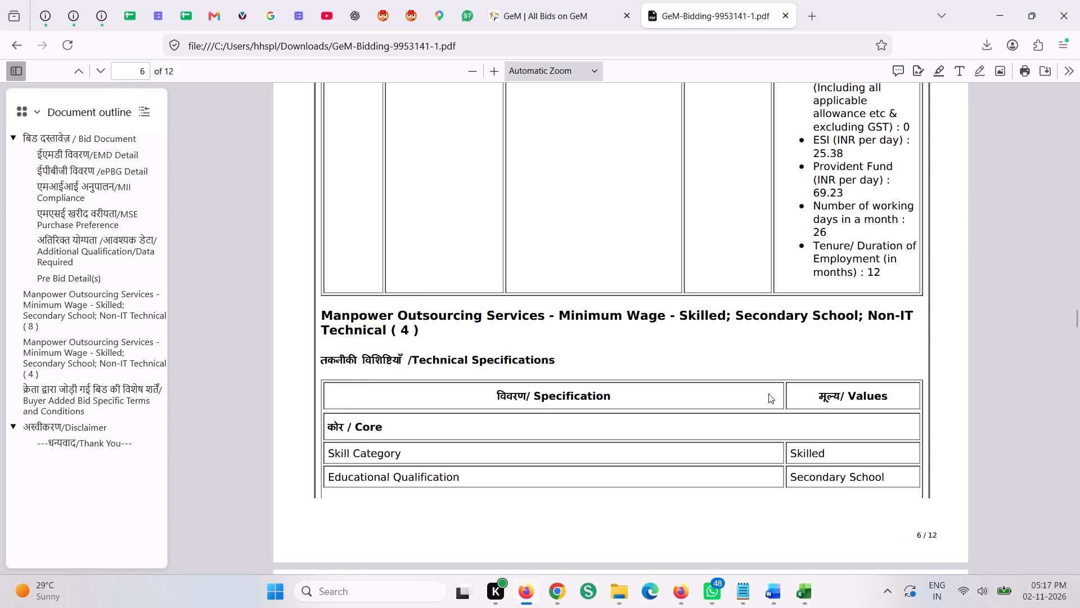
key(alt+Tab)
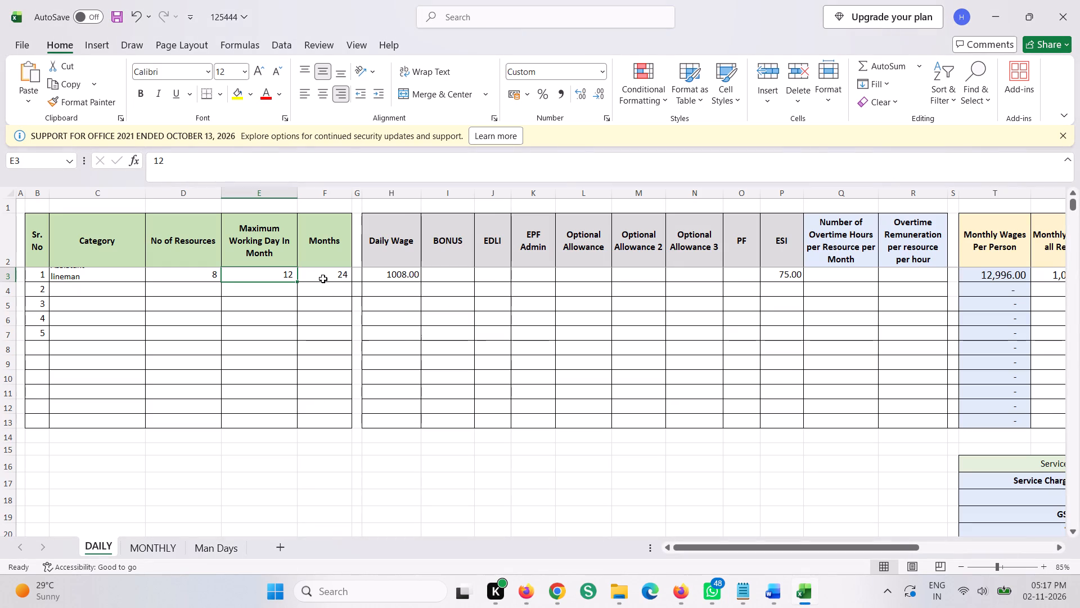
click(328, 278)
text(26)
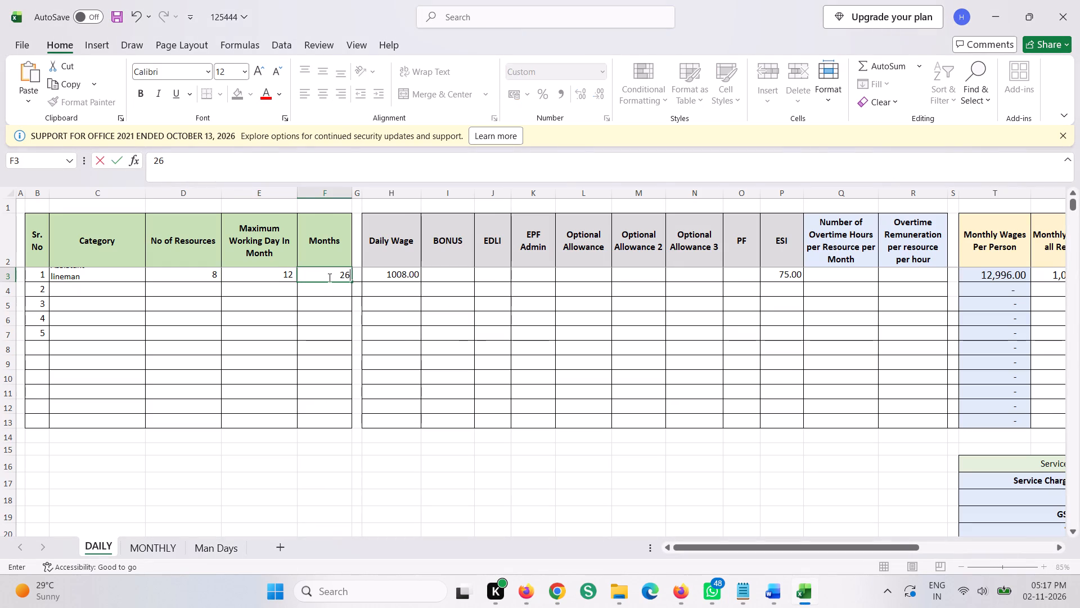
key(Tab)
Recheck the bid document and correct Assistant lineman's Maximum Working Day In Month to 26 and Months to 12.
key(alt+Tab)
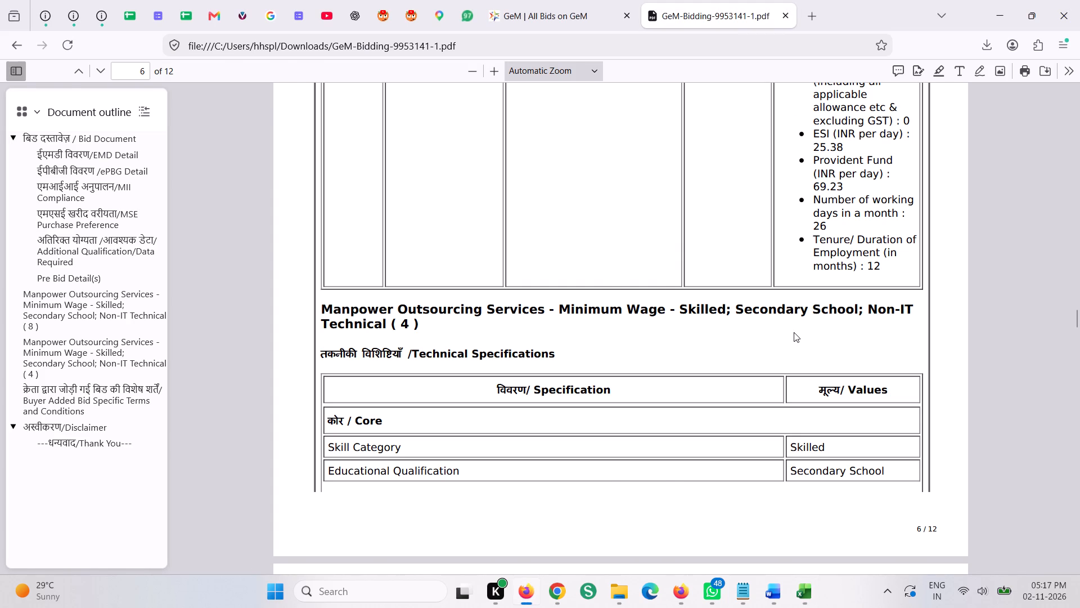
key(alt+Tab)
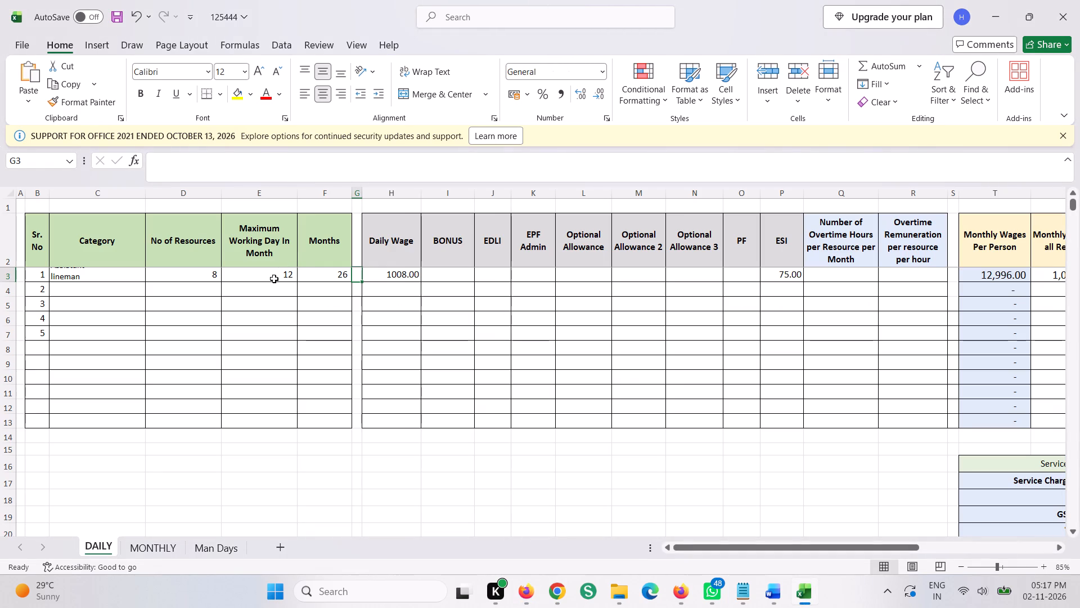
double_click(274, 278)
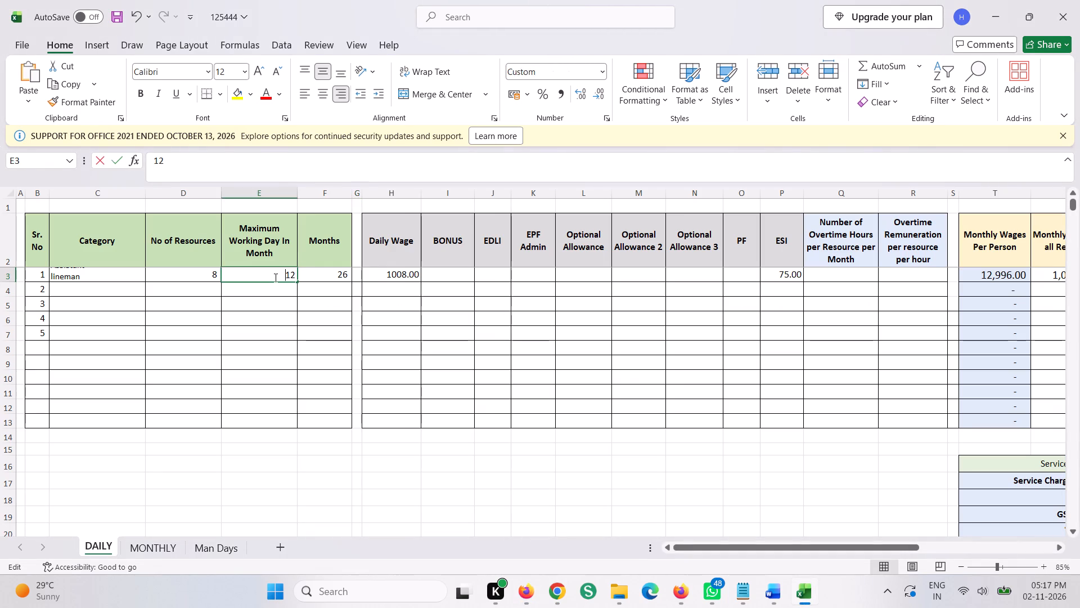
key(Right)
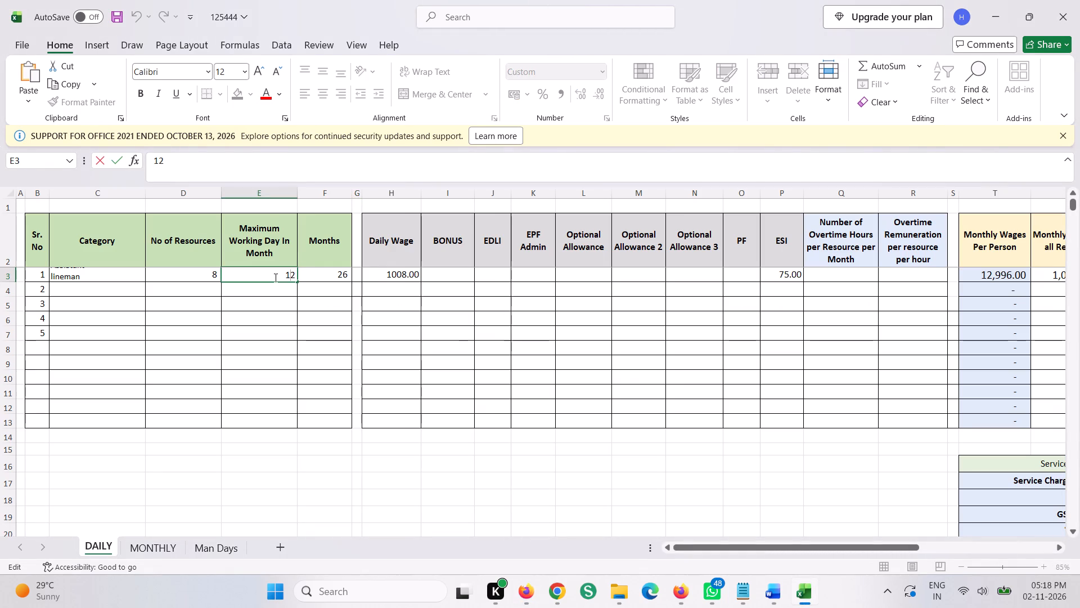
key(BackSpace)
key(BackSpace)
key(BackSpace)
key(Right)
key(BackSpace)
key(alt+Tab)
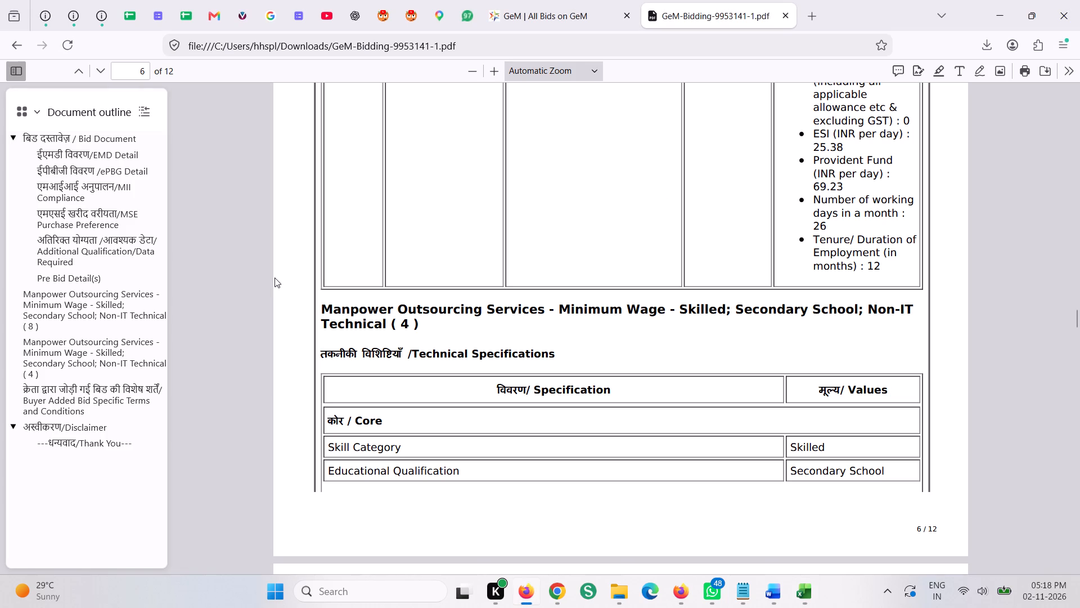
key(alt+Tab)
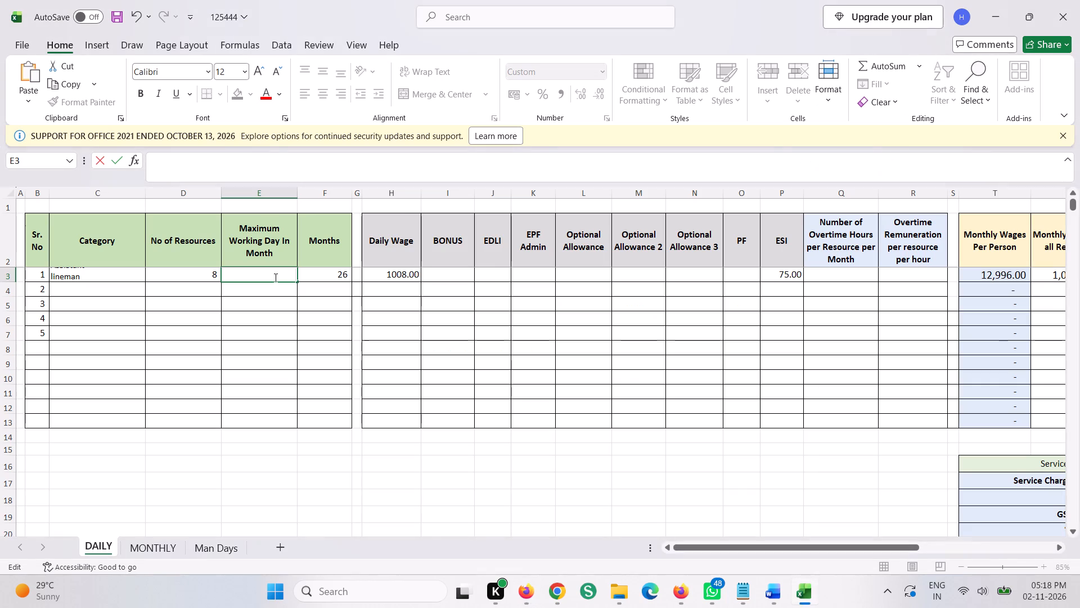
text(26)
key(Tab)
text(12)
key(Tab)
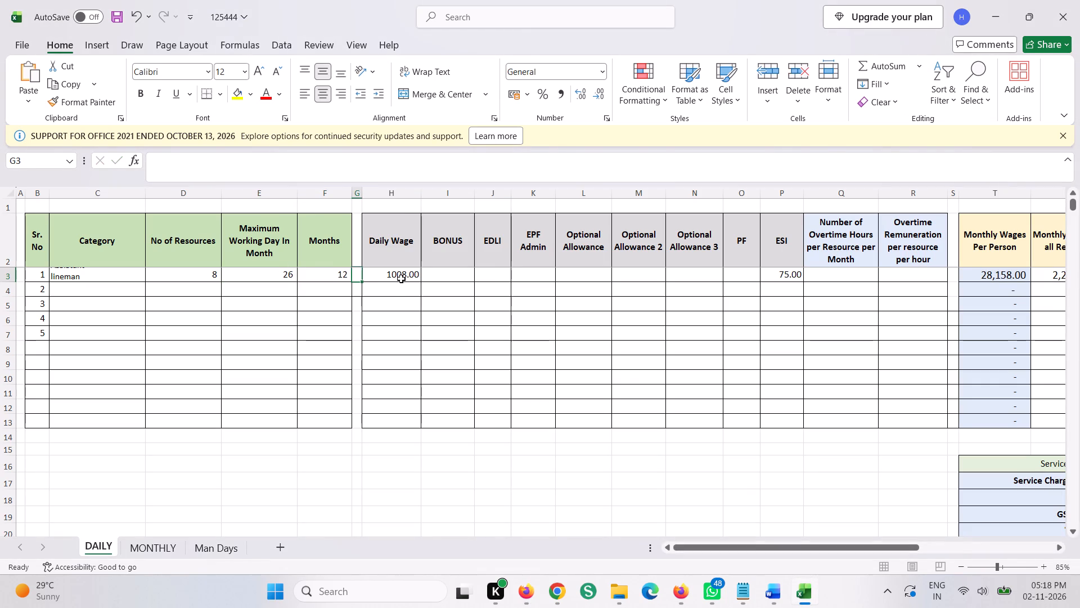
Look up Assistant lineman's wage details in the bid document and enter 781 as Daily Wage and 65.05 as BONUS.
click(402, 277)
key(alt+Tab)
scroll(791, 298, up, 2)
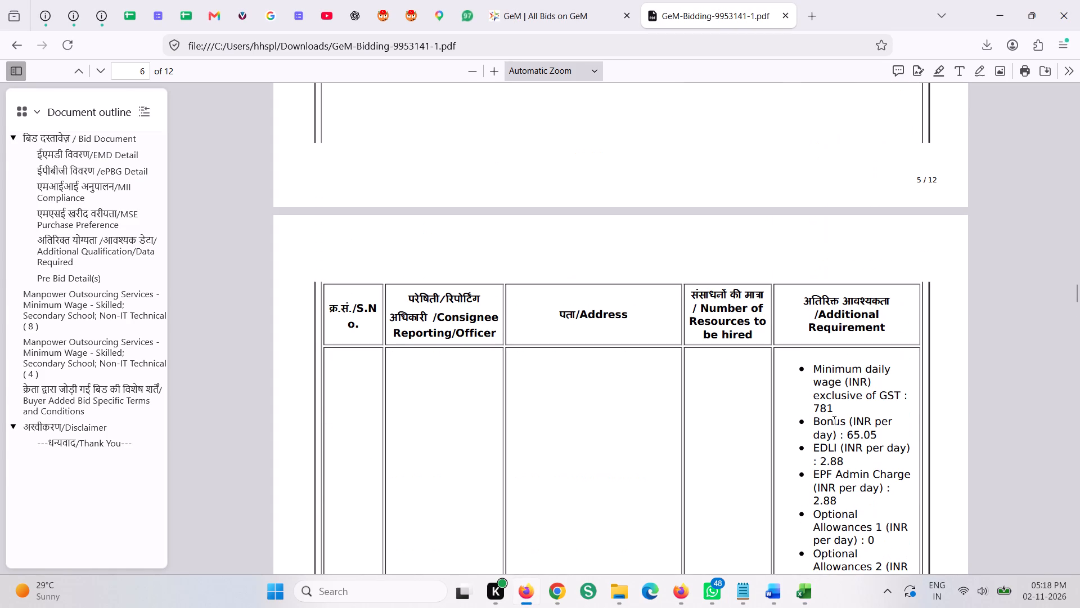
key(alt+Tab)
text(781)
key(Tab)
key(alt+Tab)
key(alt+Tab)
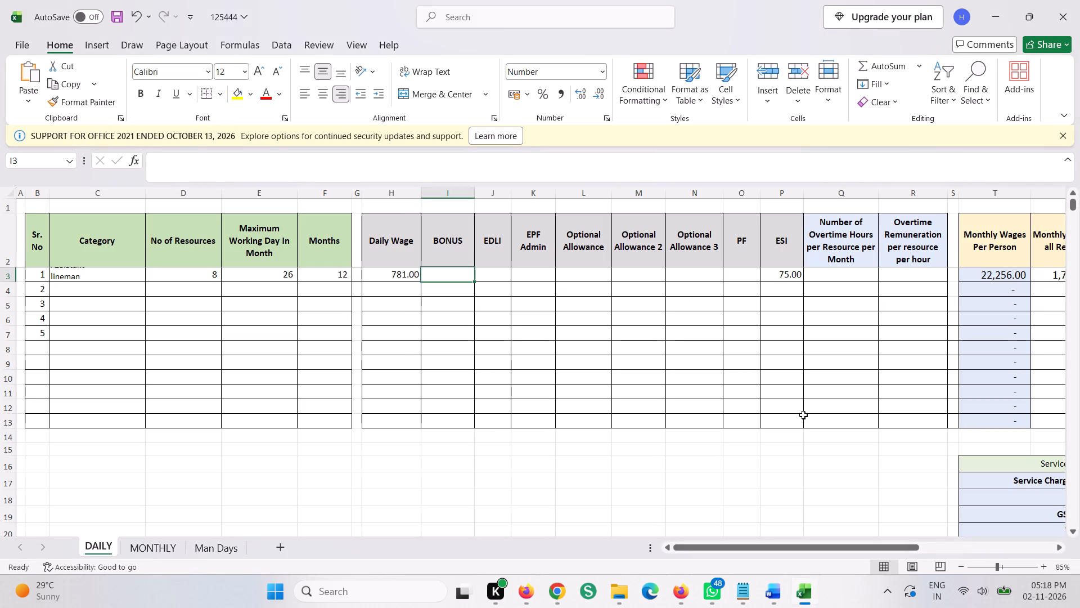
text(65.05)
key(Tab)
Enter 2.88 for both EDLI and EPF Admin in the Assistant lineman row, as given in the bid document.
key(alt+Tab)
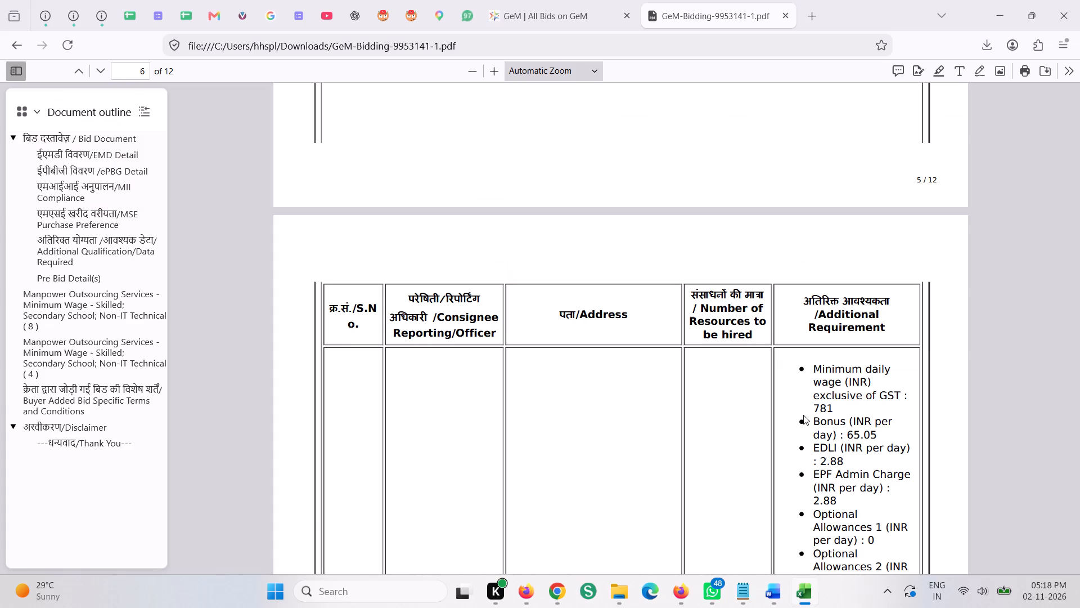
key(alt+Tab)
text(2.88)
key(Tab)
key(0)
key(BackSpace)
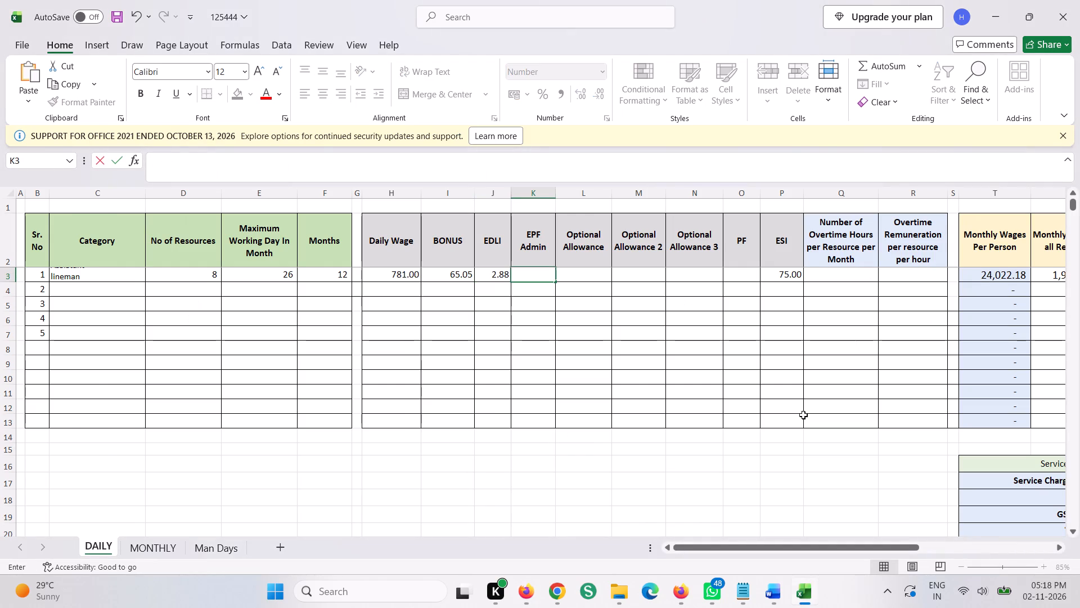
key(alt+Tab)
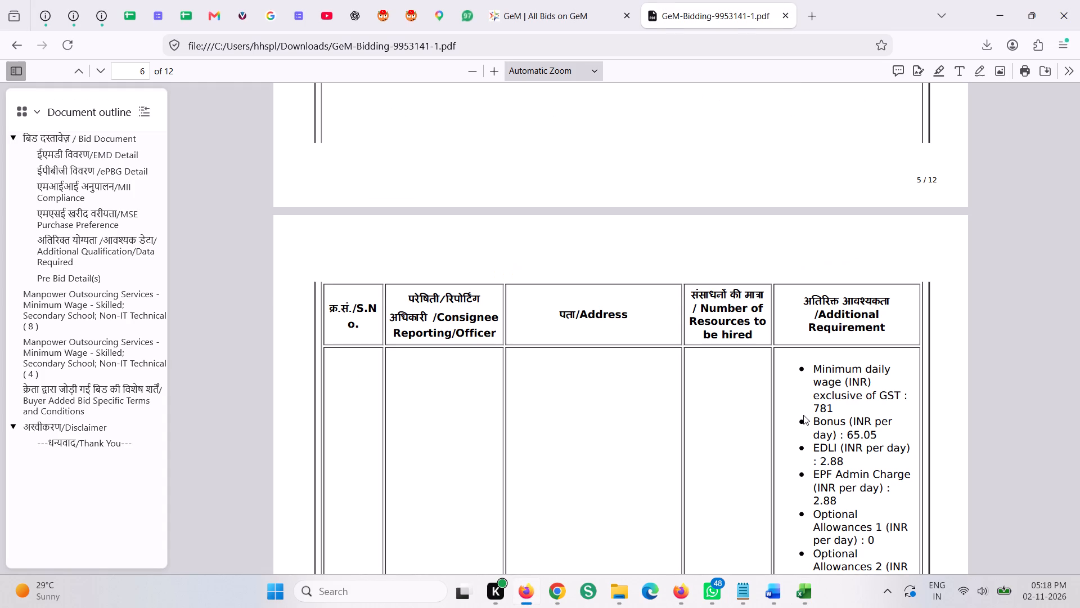
key(alt+Tab)
text(2.88)
key(Tab)
Check the bid document's optional allowances and enter 0 in all three Optional Allowance cells for Assistant lineman.
key(alt+Tab)
key(alt+Tab)
key(0)
key(Tab)
key(0)
key(Tab)
key(0)
Copy the daily ESI amount from the bid document and replace Assistant lineman's ESI value with 25.38.
key(alt+Tab)
scroll(913, 477, down, 2)
scroll(834, 359, up, 1)
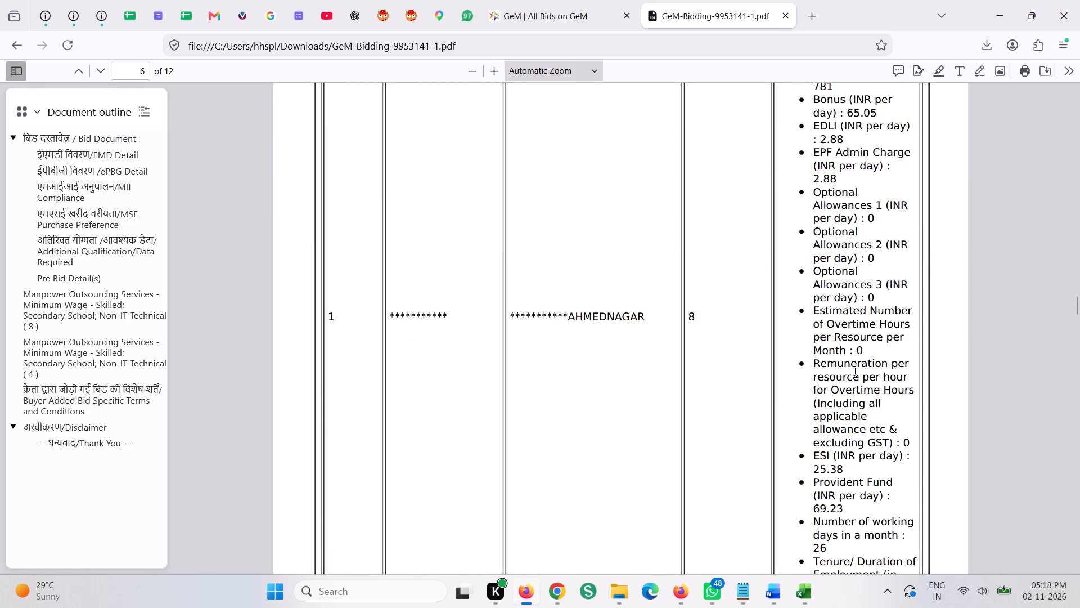
click(821, 469)
drag(821, 469, 843, 468)
key(ctrl+c)
key(ctrl+c)
key(alt+Tab)
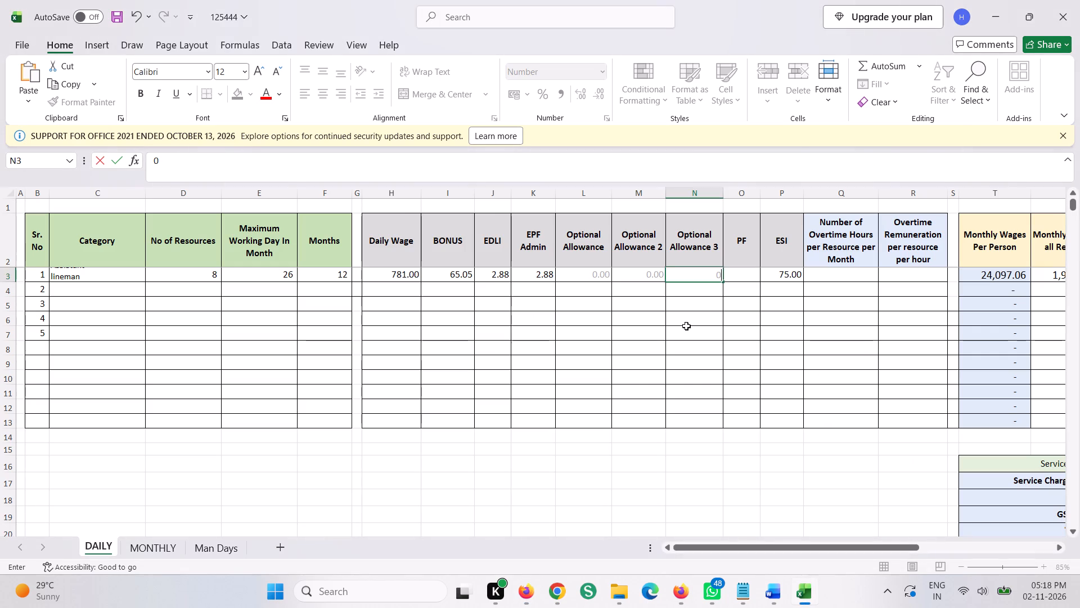
click(744, 275)
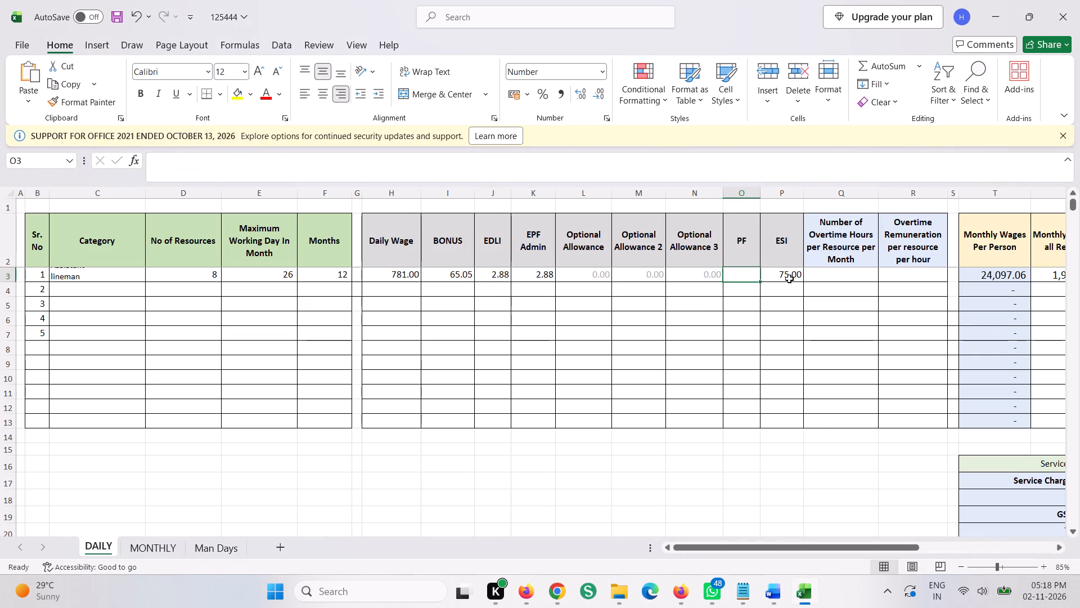
triple_click(791, 277)
key(Right)
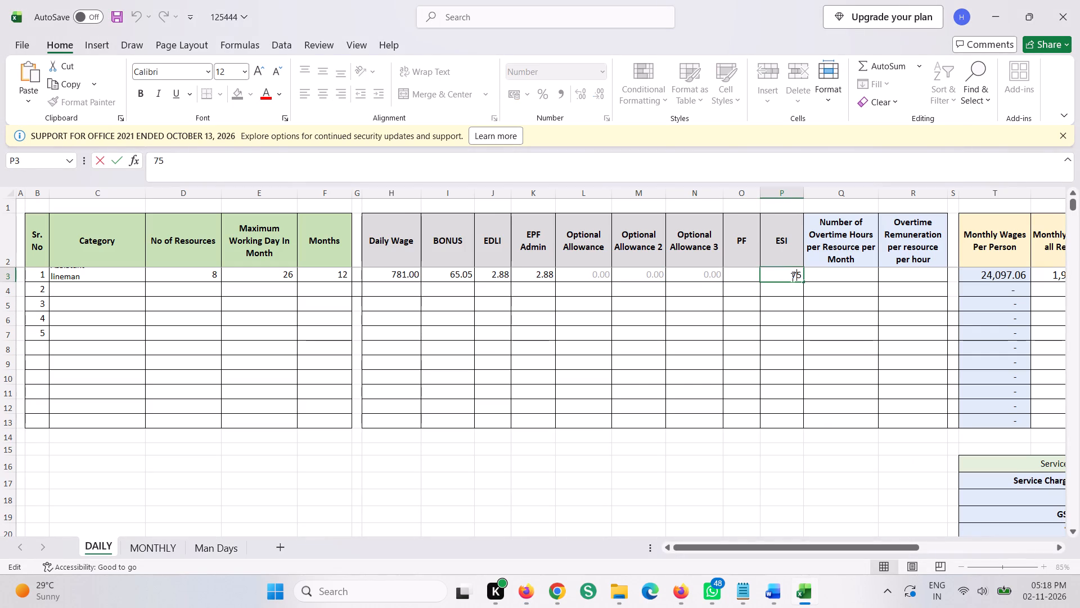
key(Right)
key(BackSpace)
key(BackSpace)
key(ctrl+v)
key(Return)
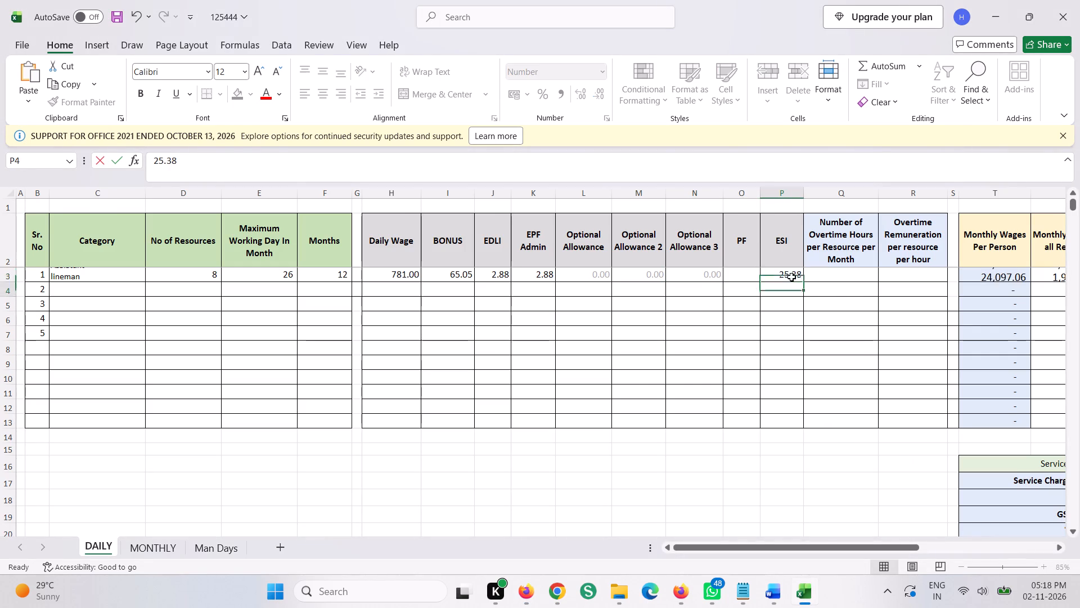
Copy the daily Provident Fund amount from the bid document into Assistant lineman's PF cell as 69.23.
key(alt+Tab)
scroll(877, 403, down, 1)
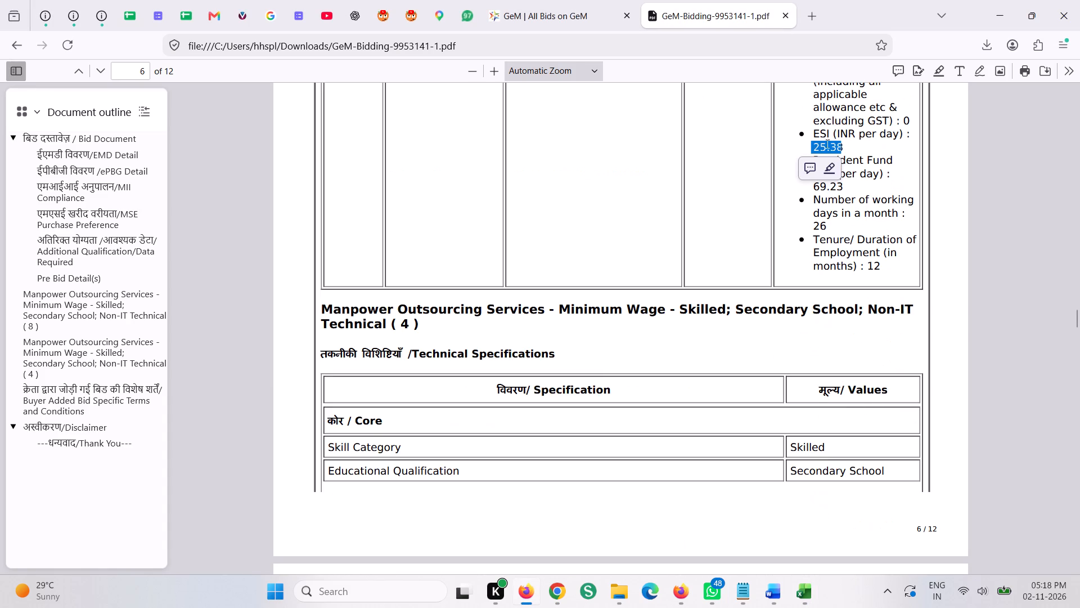
triple_click(832, 185)
key(ctrl+c)
key(ctrl+c)
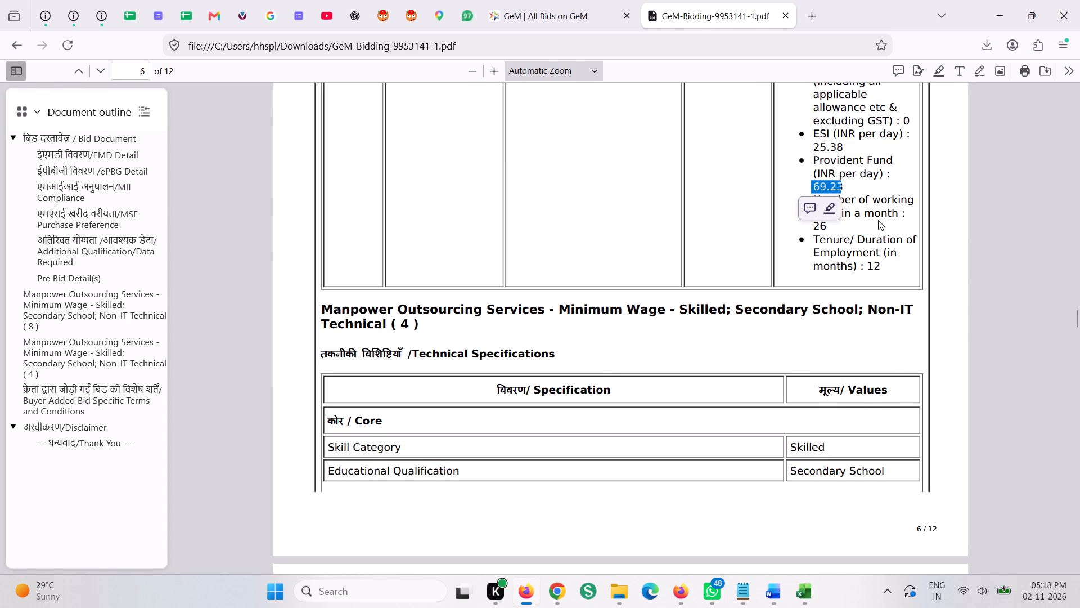
key(alt+Tab)
double_click(744, 276)
key(ctrl+v)
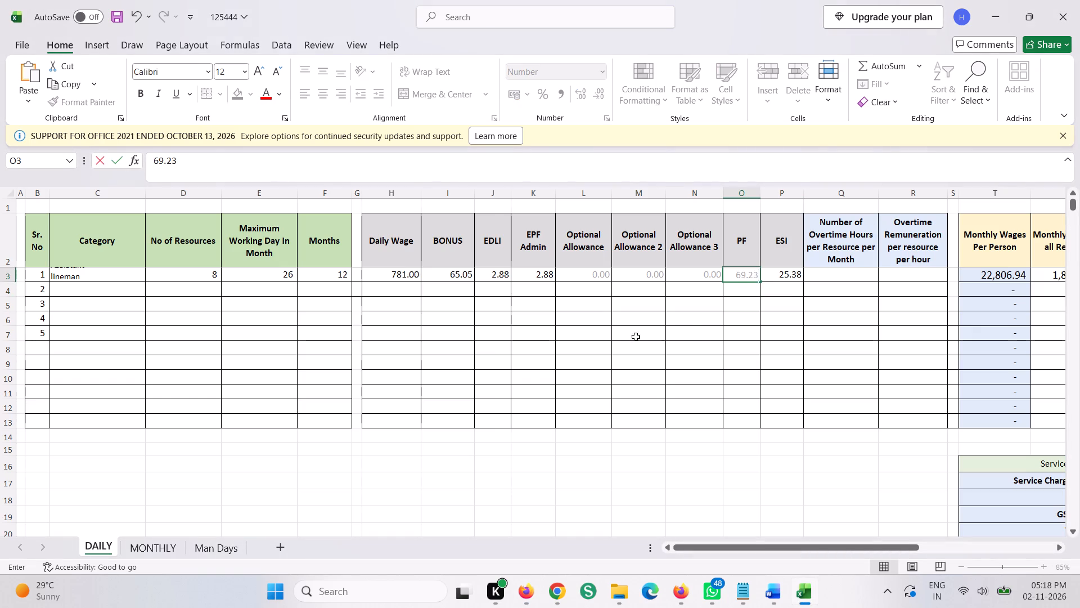
click(636, 337)
Enter 0 for Assistant lineman's overtime hours per month and overtime remuneration per hour.
click(852, 272)
key(alt+Tab)
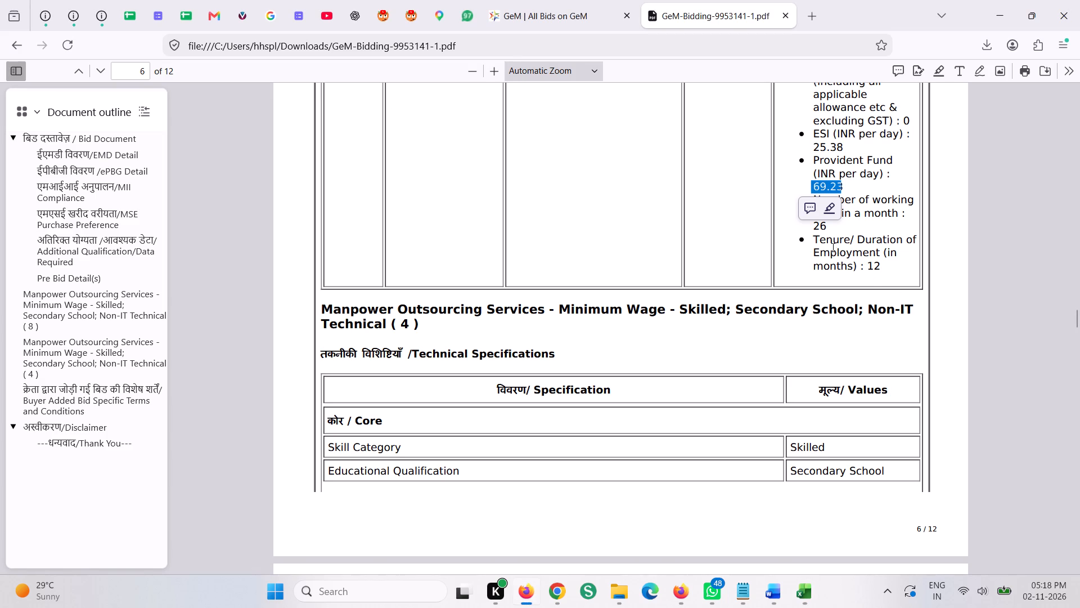
key(alt+Tab)
double_click(857, 277)
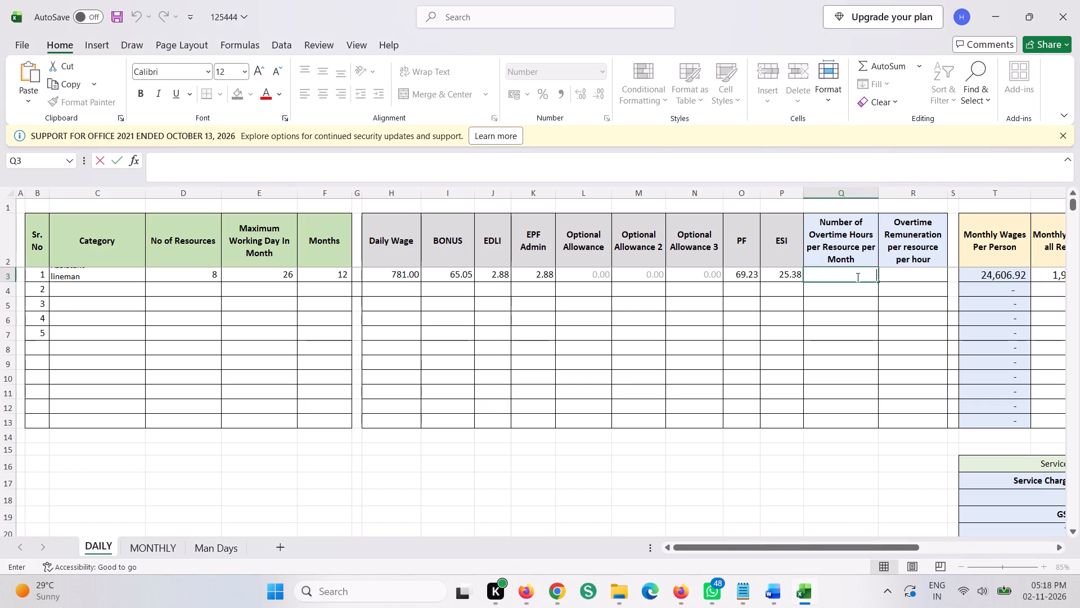
key(0)
key(Tab)
key(0)
key(Tab)
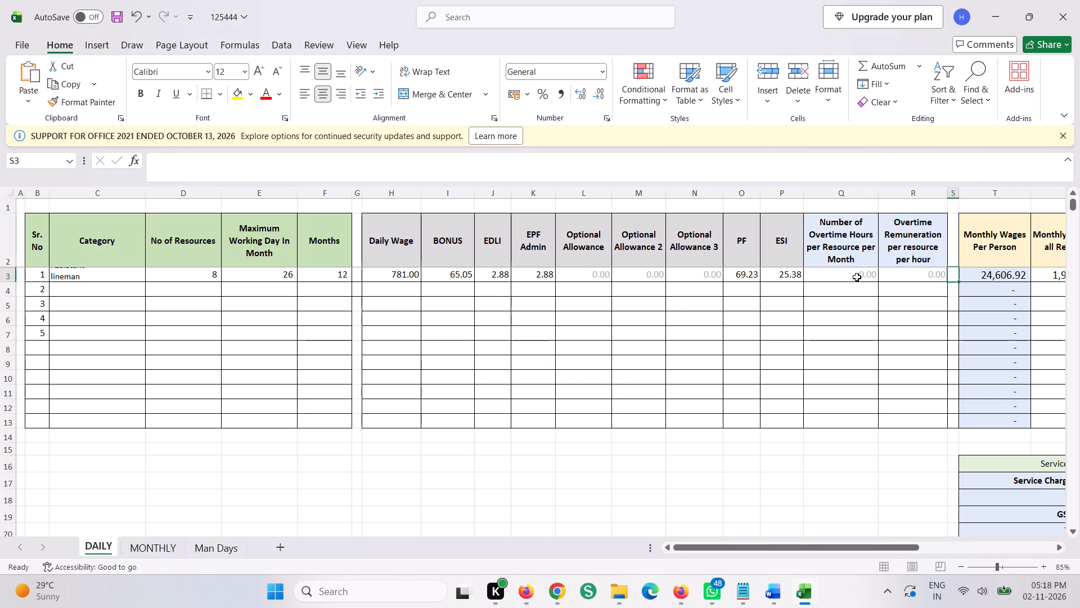
Copy Radio Telephone Operator from the second service's List of Profiles into the Category cell of row Sr. No 2.
click(89, 293)
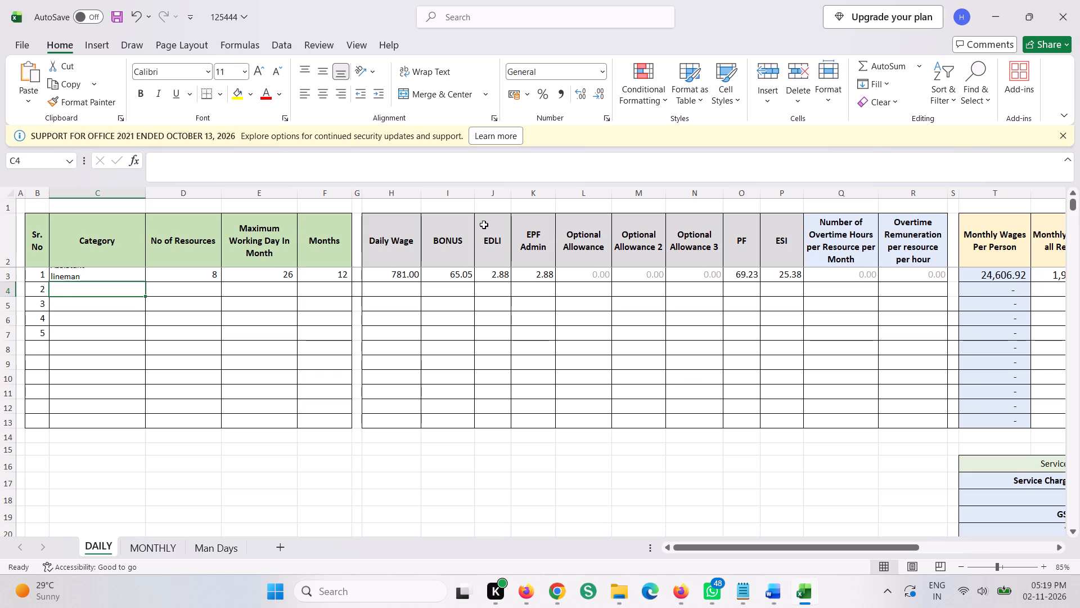
key(alt+Tab)
scroll(656, 364, down, 1)
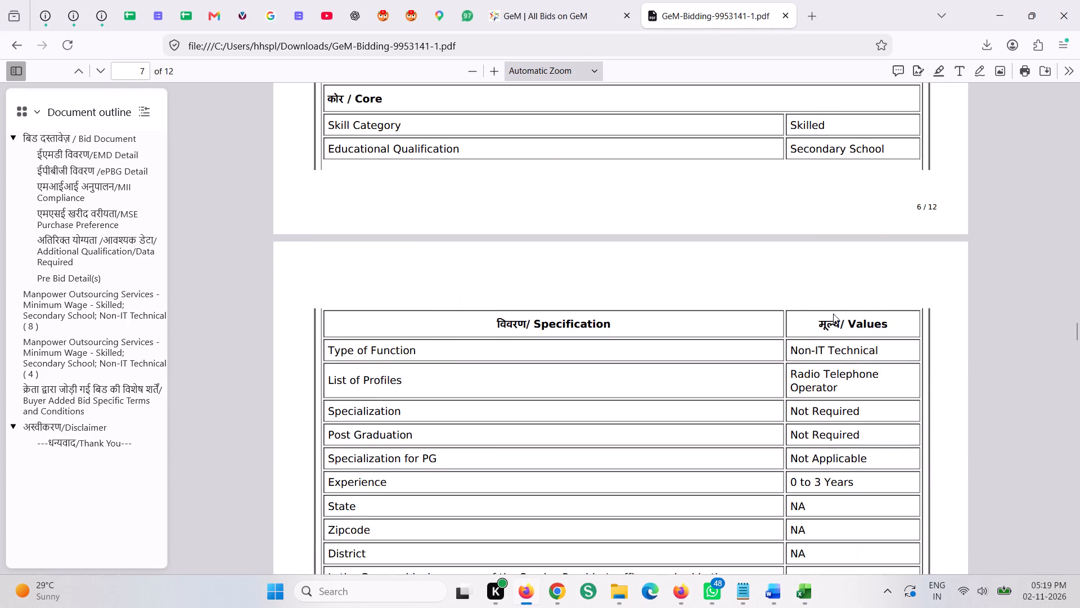
click(807, 373)
drag(807, 373, 807, 372)
drag(807, 372, 839, 396)
key(ctrl+c)
key(ctrl+c)
key(ctrl+c)
key(ctrl+c)
key(ctrl+c)
key(ctrl+c)
key(ctrl+c)
key(alt+Tab)
double_click(79, 294)
key(ctrl+v)
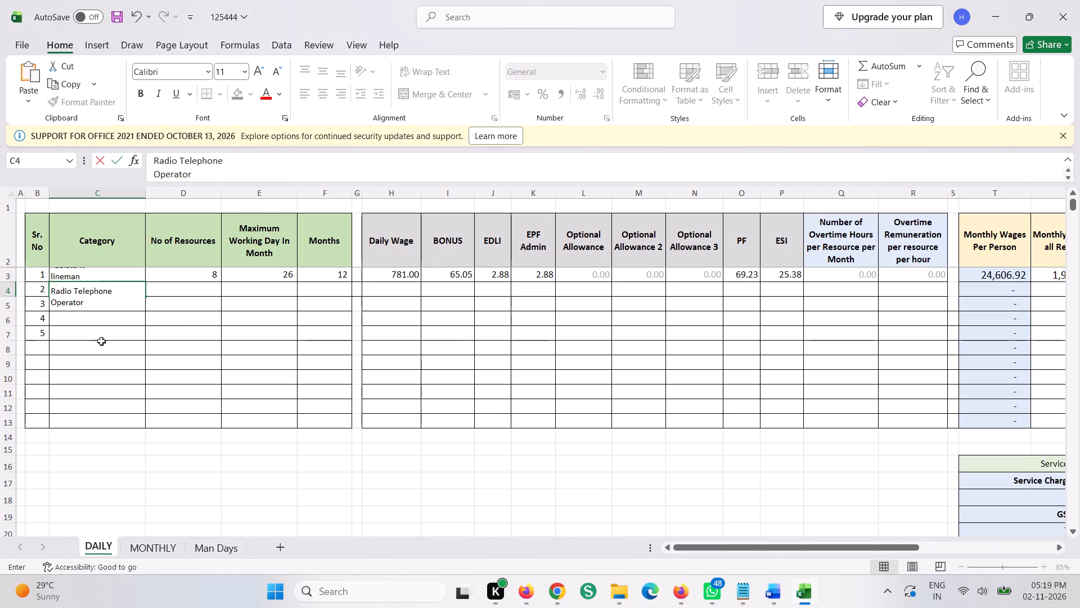
click(78, 351)
Look up the second service's number of resources in the bid document and set No of Resources for Radio Telephone Operator to 4.
click(181, 289)
key(alt+Tab)
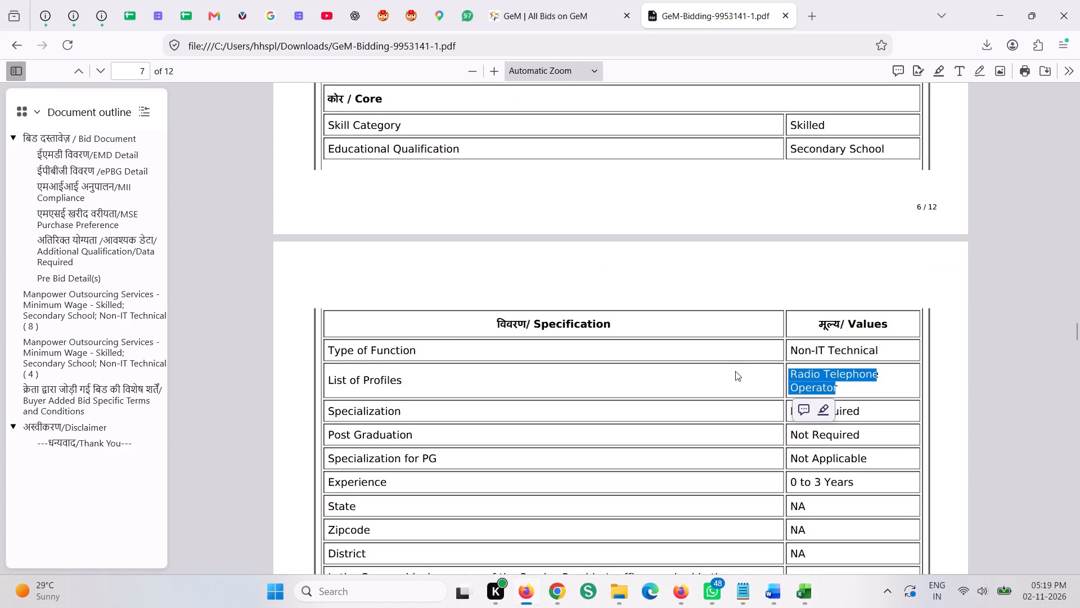
scroll(733, 372, down, 4)
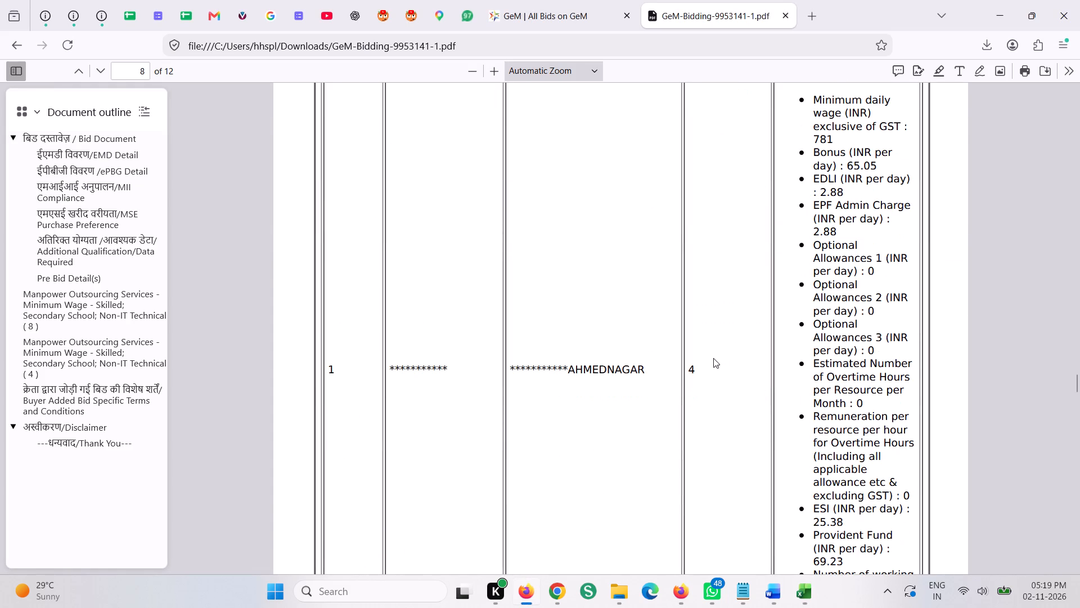
scroll(698, 373, down, 1)
scroll(715, 374, up, 1)
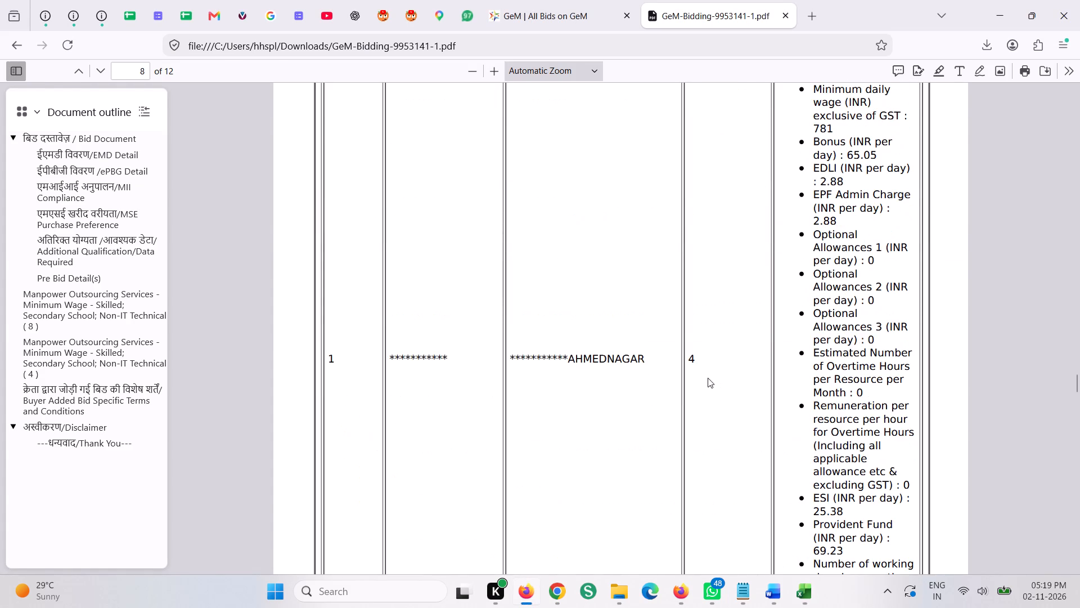
key(alt+Tab)
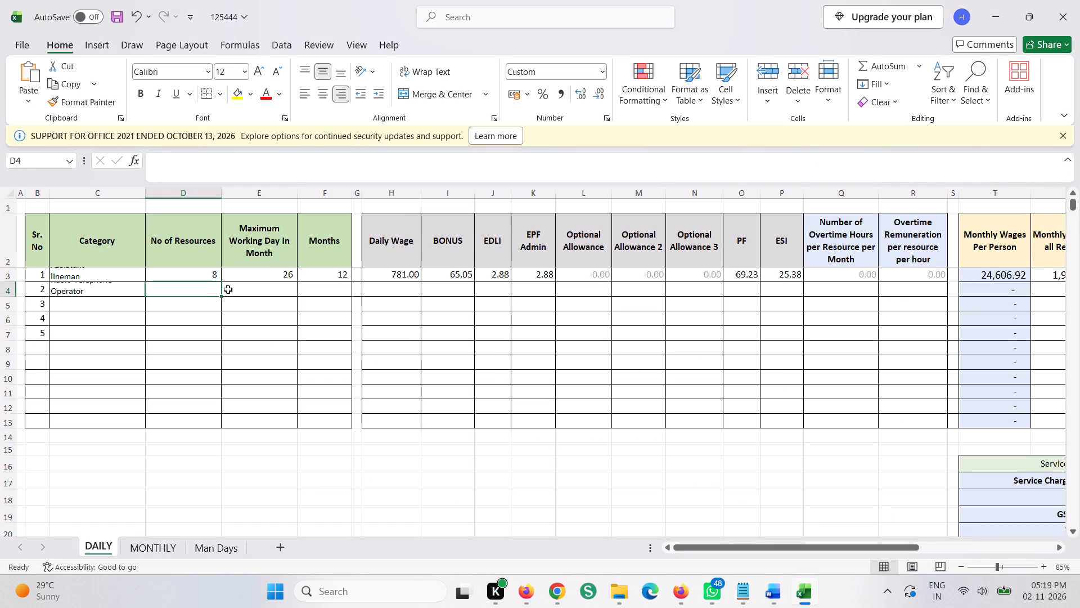
key(4)
key(Tab)
Set Radio Telephone Operator's Maximum Working Day In Month to 26 and Months to 12 in the DAILY wage sheet.
key(alt+Tab)
key(alt+Tab)
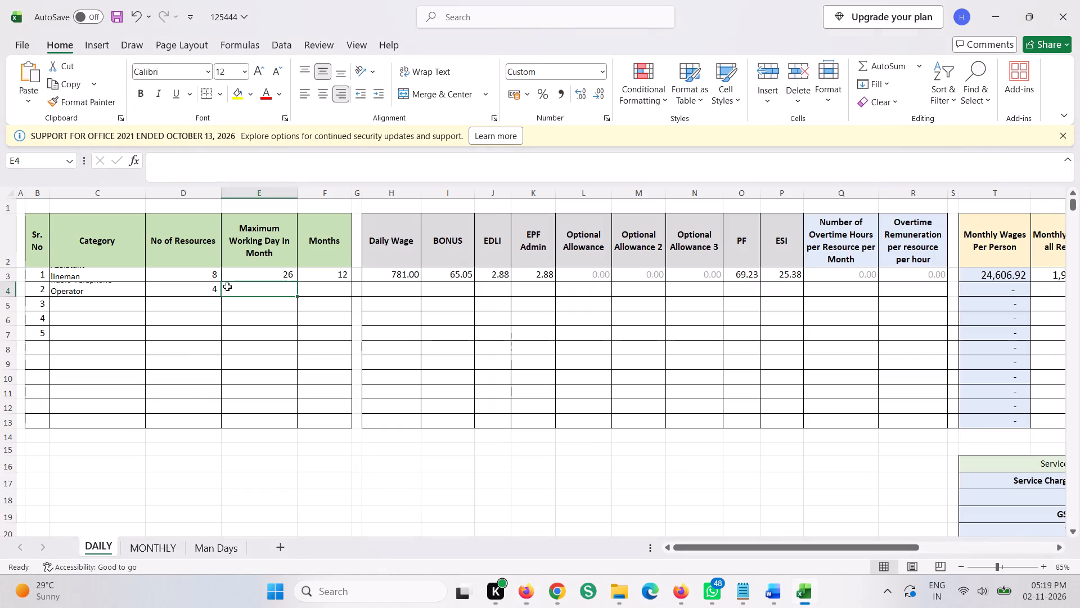
text(26)
key(Tab)
text(12)
key(Tab)
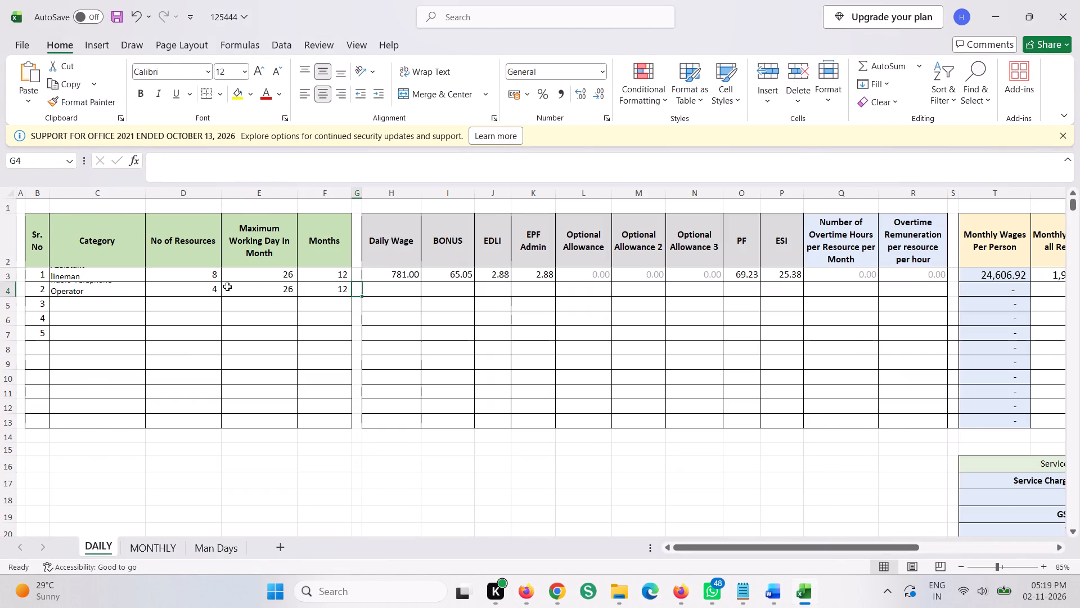
Look up the second service's minimum daily wage in the bid document and enter 781 as Radio Telephone Operator's Daily Wage.
key(alt+Tab)
scroll(763, 383, up, 1)
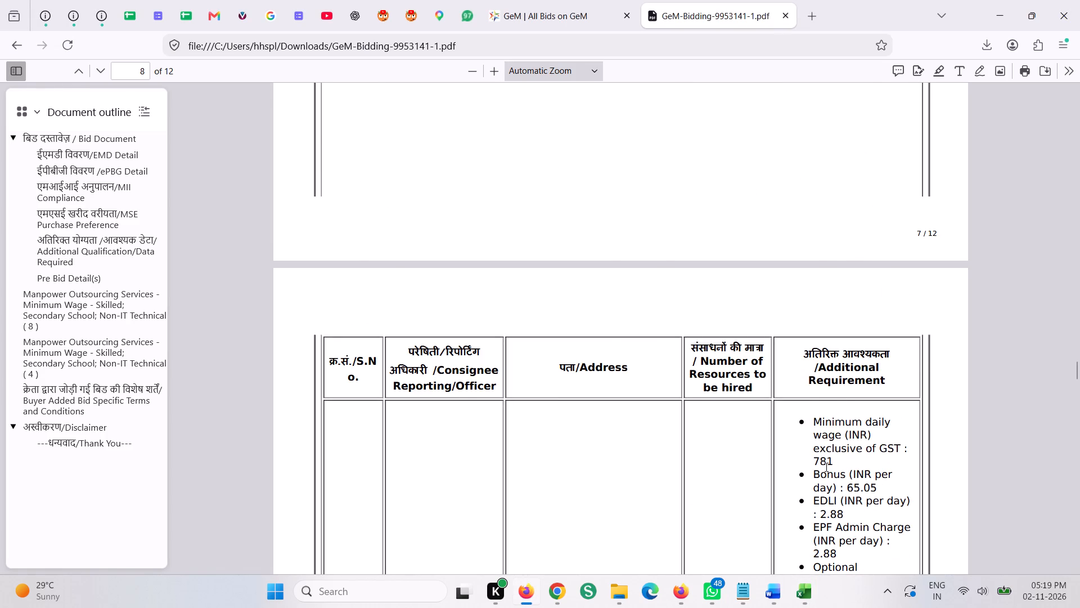
key(alt+Tab)
key(Tab)
text(781)
key(Tab)
Copy the second service's daily bonus from the bid document into Radio Telephone Operator's BONUS cell as 65.05.
key(0)
key(BackSpace)
key(alt+Tab)
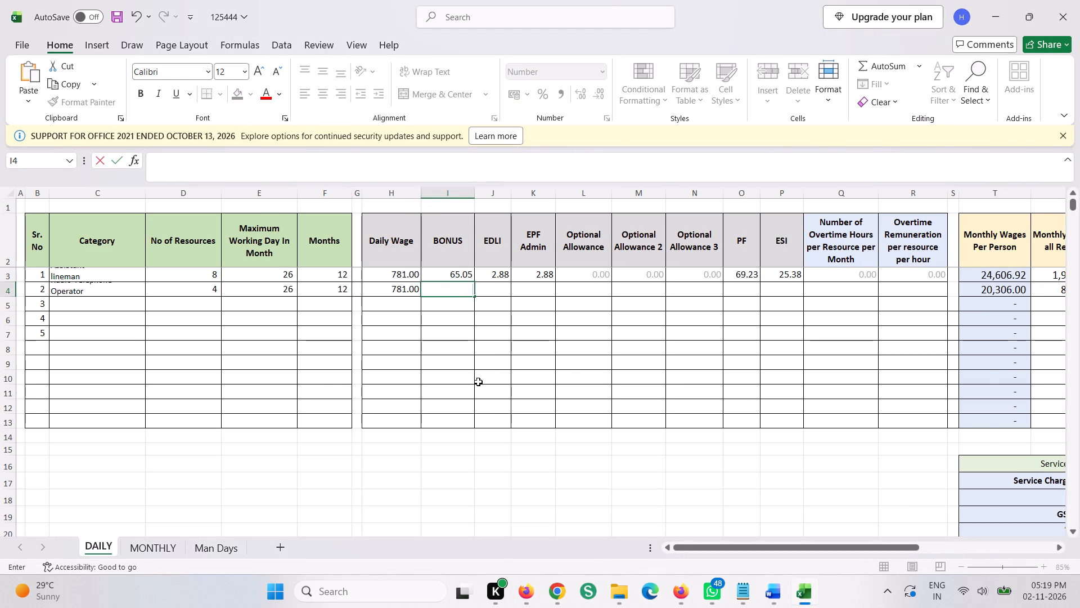
click(370, 158)
scroll(776, 394, down, 1)
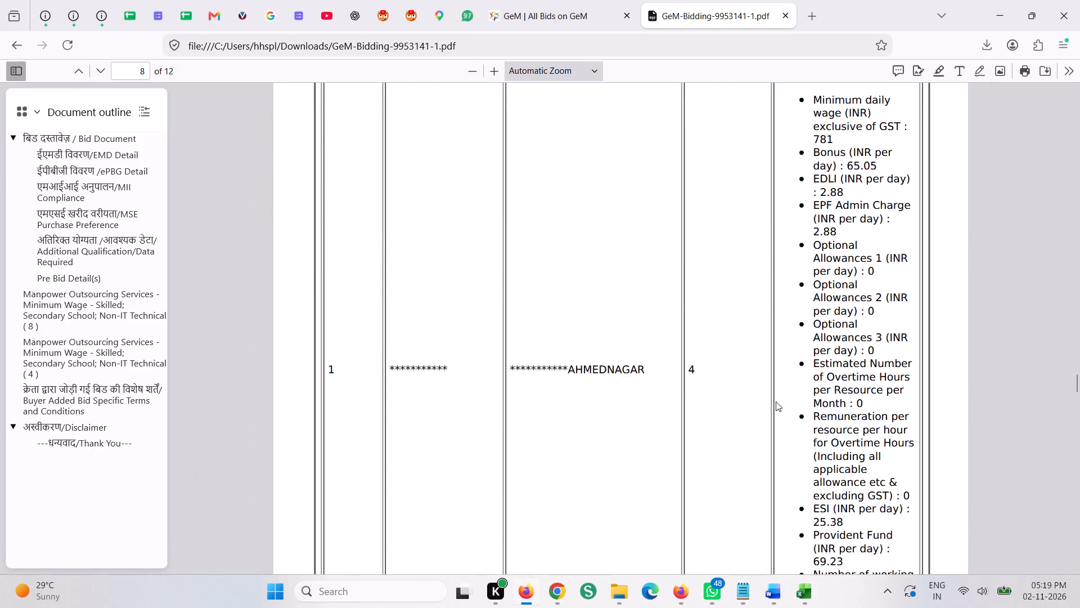
scroll(777, 382, up, 1)
click(852, 485)
drag(852, 485, 884, 481)
key(ctrl+c)
key(ctrl+c)
key(alt+Tab)
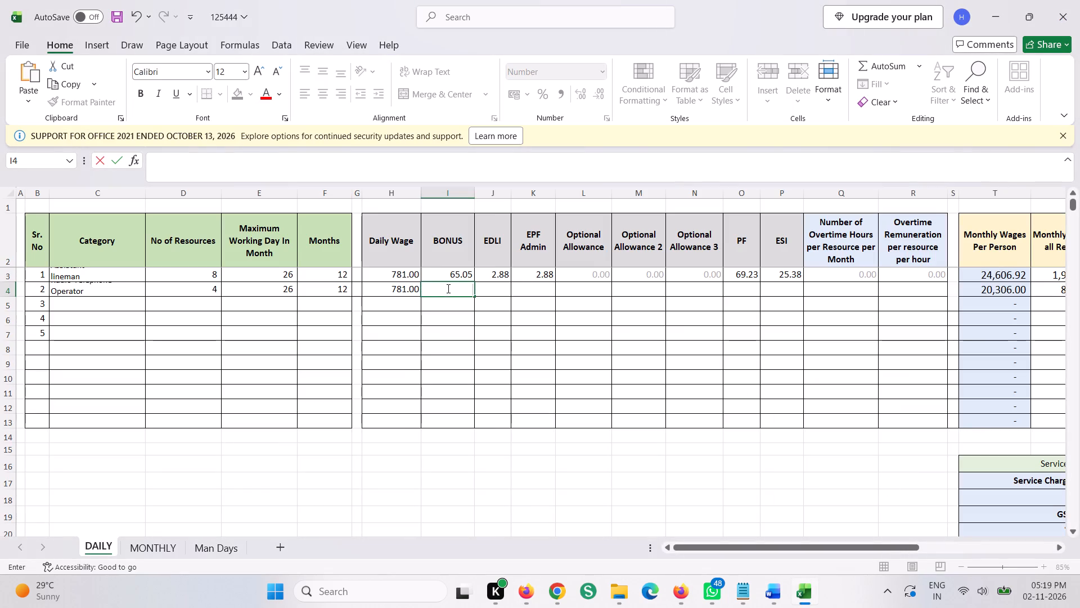
key(ctrl+v)
click(393, 341)
Look up the second service's EDLI and EPF Admin Charge and enter 2.88 for each in Radio Telephone Operator's row.
click(486, 290)
key(alt+Tab)
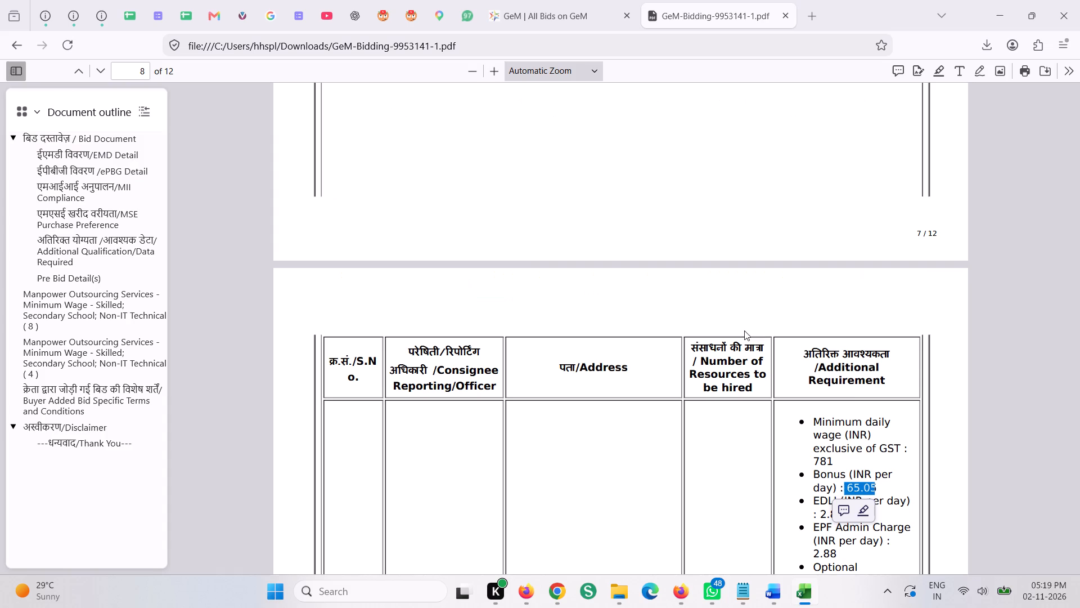
scroll(848, 395, down, 1)
click(823, 234)
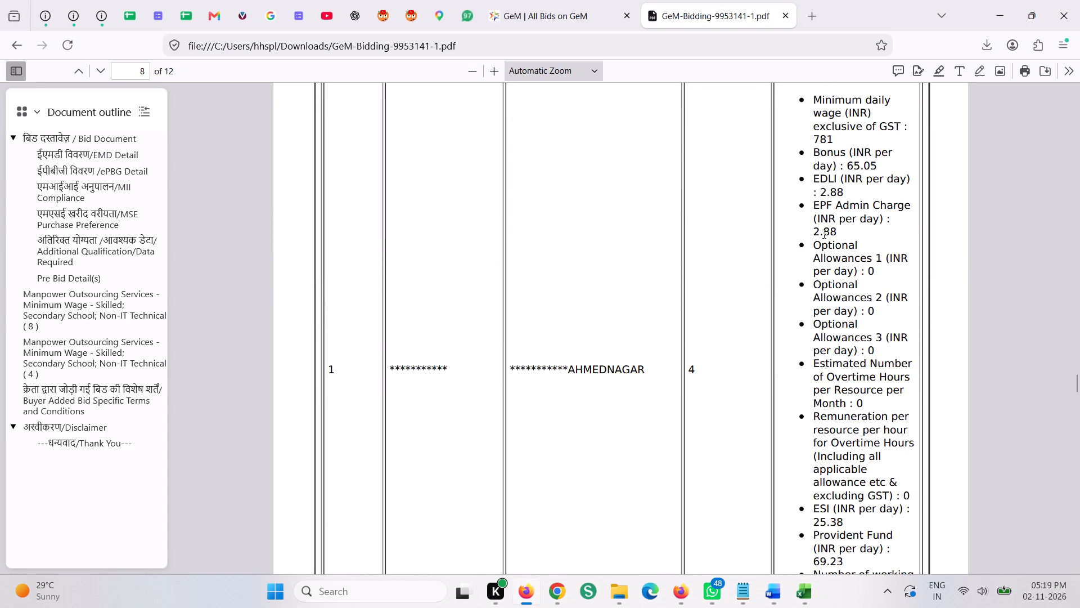
triple_click(829, 194)
key(ctrl+c)
key(ctrl+c)
key(alt+Tab)
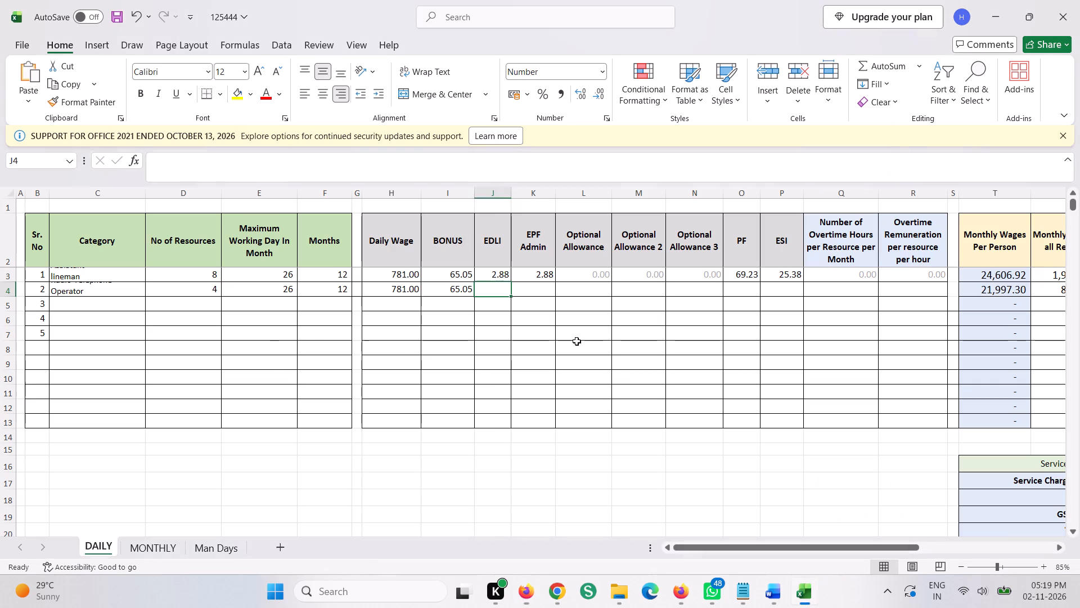
text(2.88)
key(Tab)
text(2.88)
key(Tab)
Enter 0 for Radio Telephone Operator's three optional allowances.
key(alt+Tab)
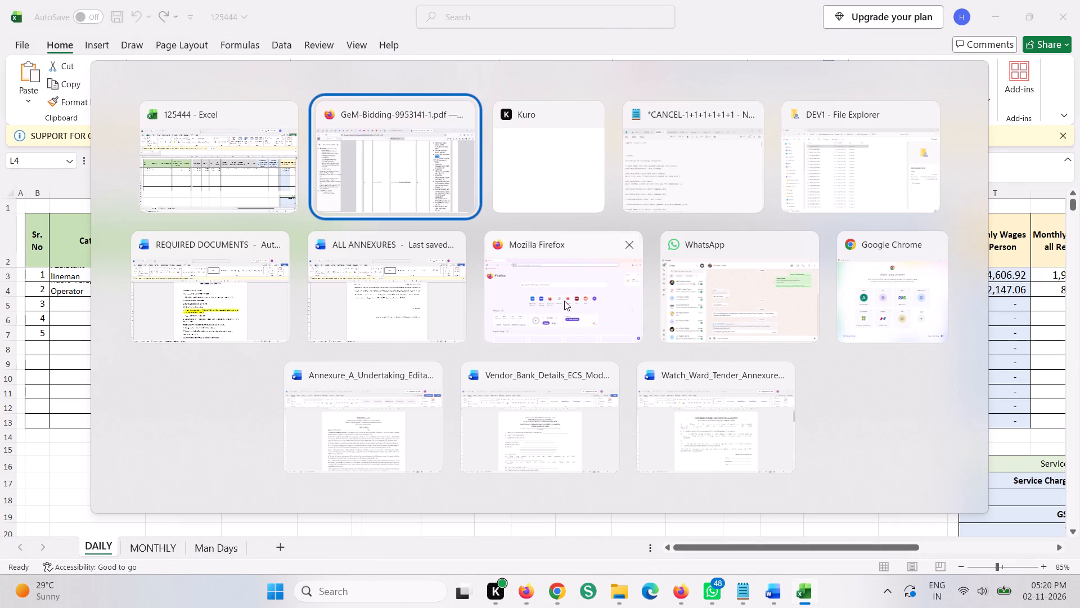
click(440, 179)
key(alt+Tab)
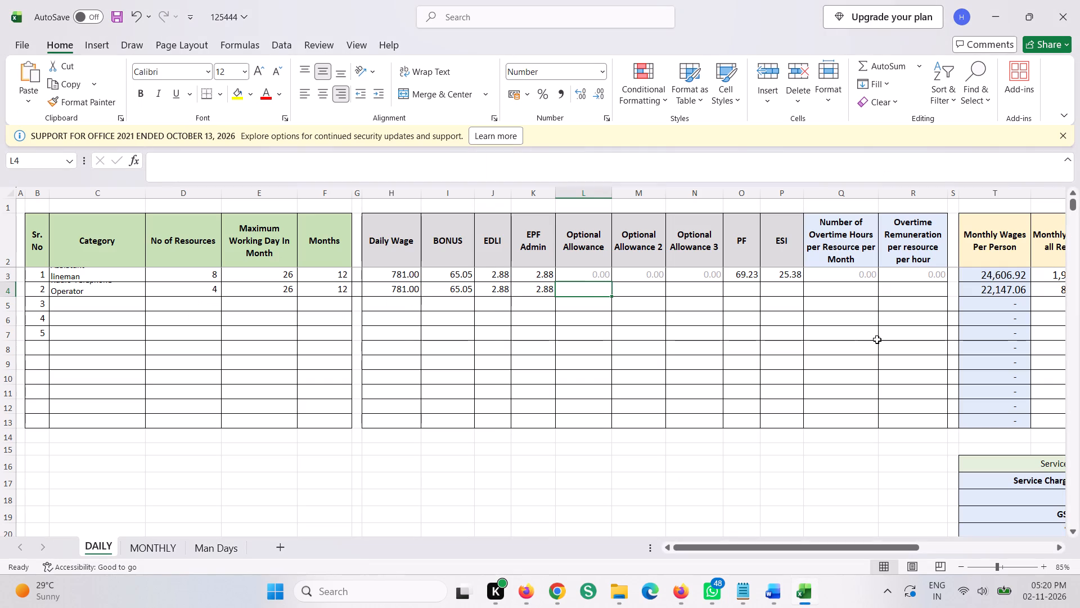
key(0)
key(Tab)
key(0)
key(Tab)
key(0)
key(Tab)
Copy the second service's daily ESI amount from the bid document into Radio Telephone Operator's ESI cell as 25.38.
key(alt+Tab)
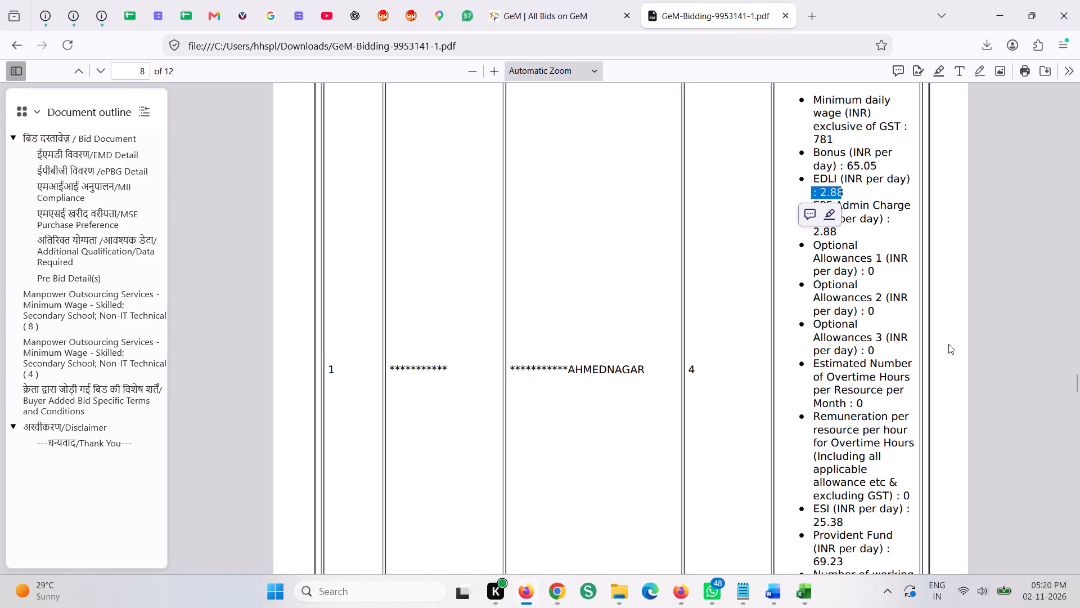
scroll(872, 379, down, 1)
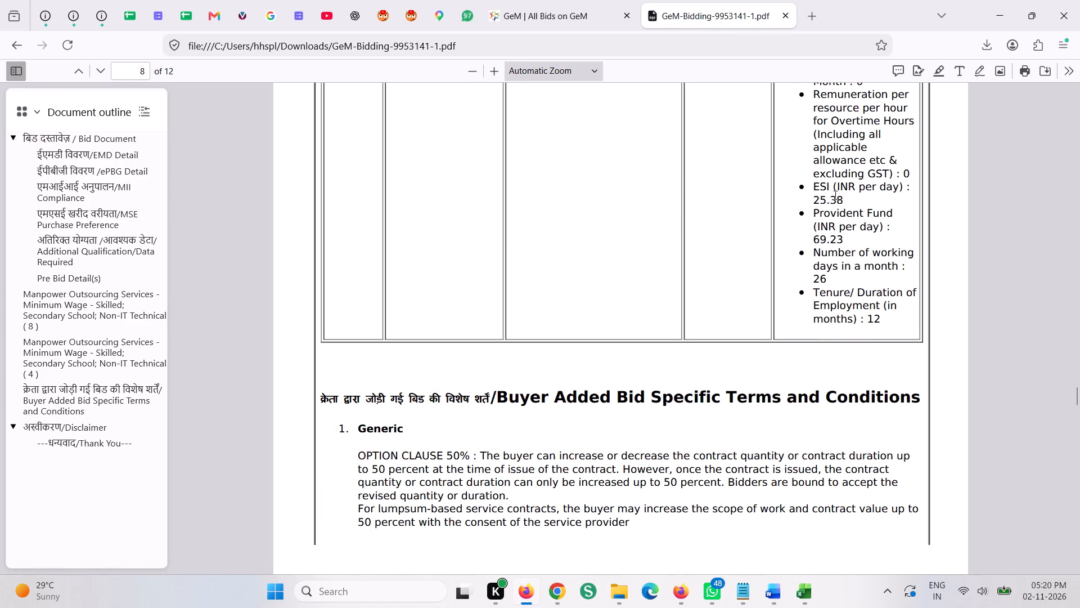
double_click(831, 197)
click(817, 199)
drag(817, 199, 849, 200)
drag(849, 200, 855, 201)
key(ctrl+c)
key(ctrl+c)
key(alt+Tab)
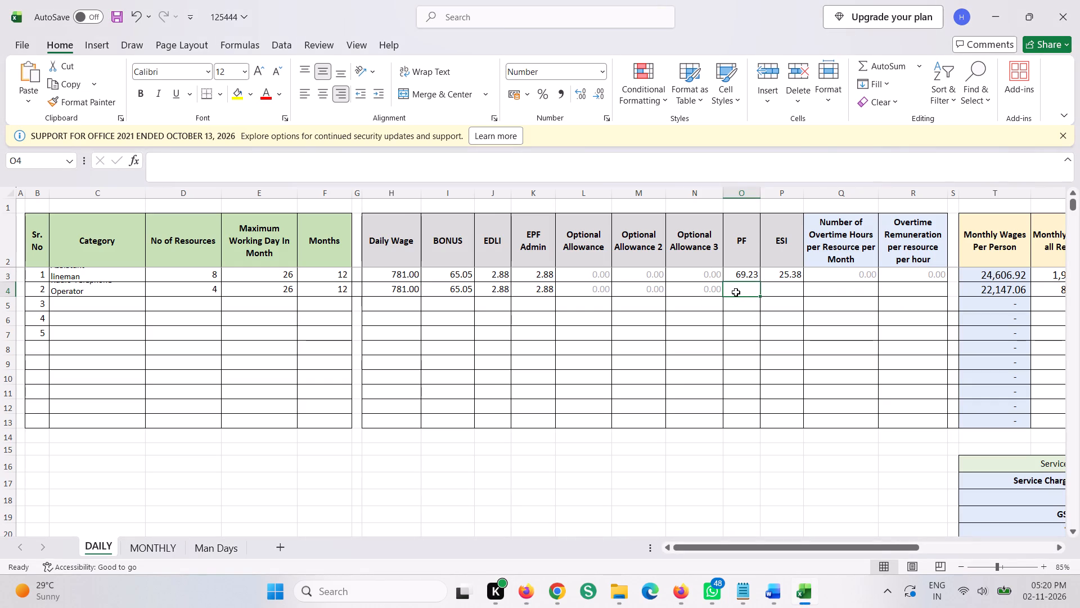
double_click(790, 294)
key(ctrl+v)
click(712, 342)
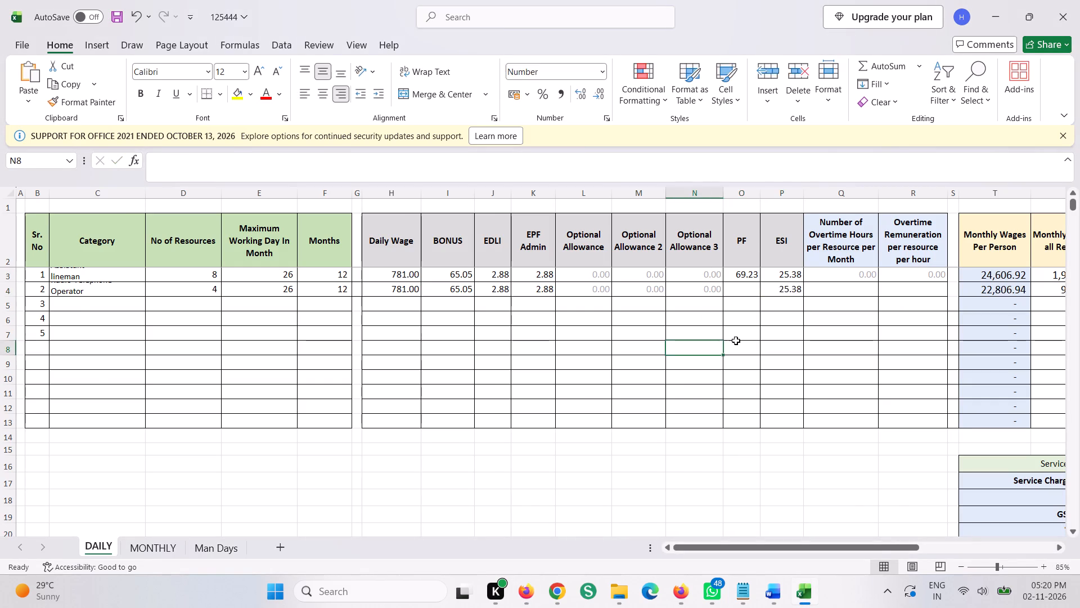
Check the Provident Fund amount and enter 69.23 in Radio Telephone Operator's PF cell.
key(alt+Tab)
key(alt+Tab)
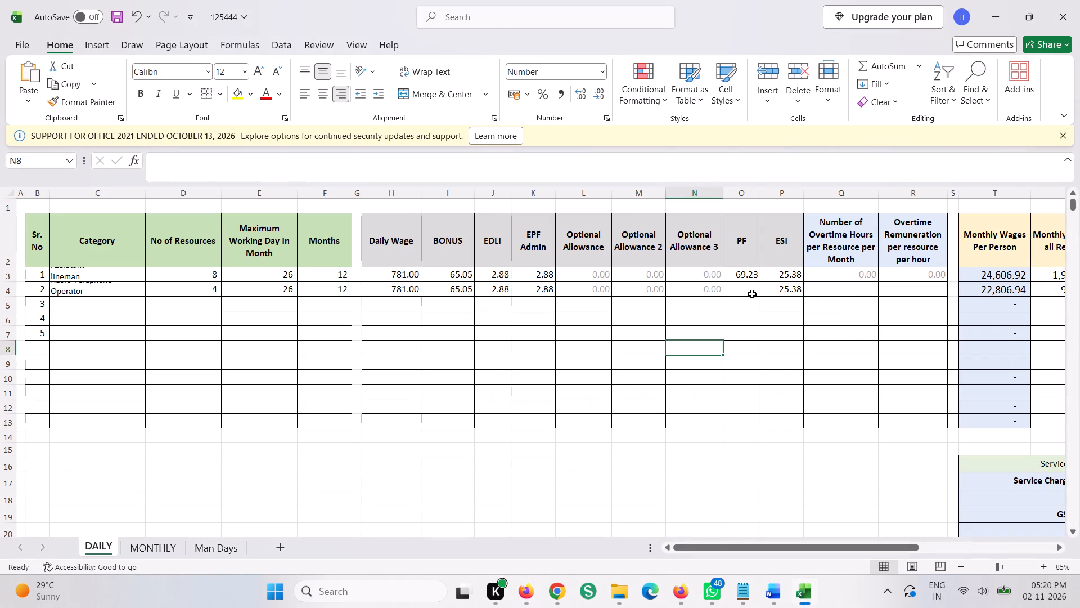
click(749, 289)
text(69)
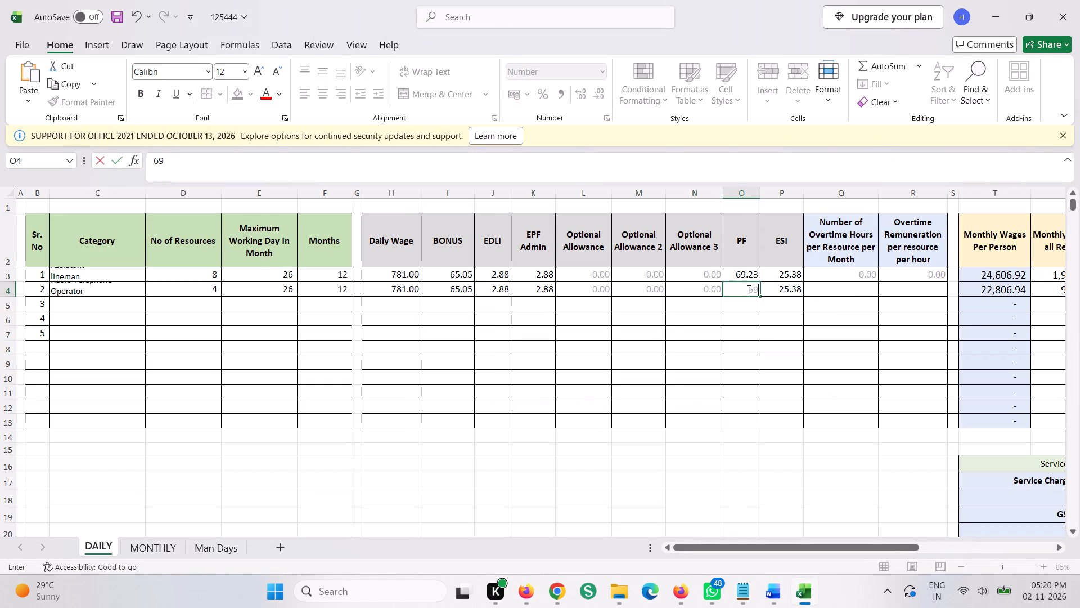
key(BackSpace)
key(BackSpace)
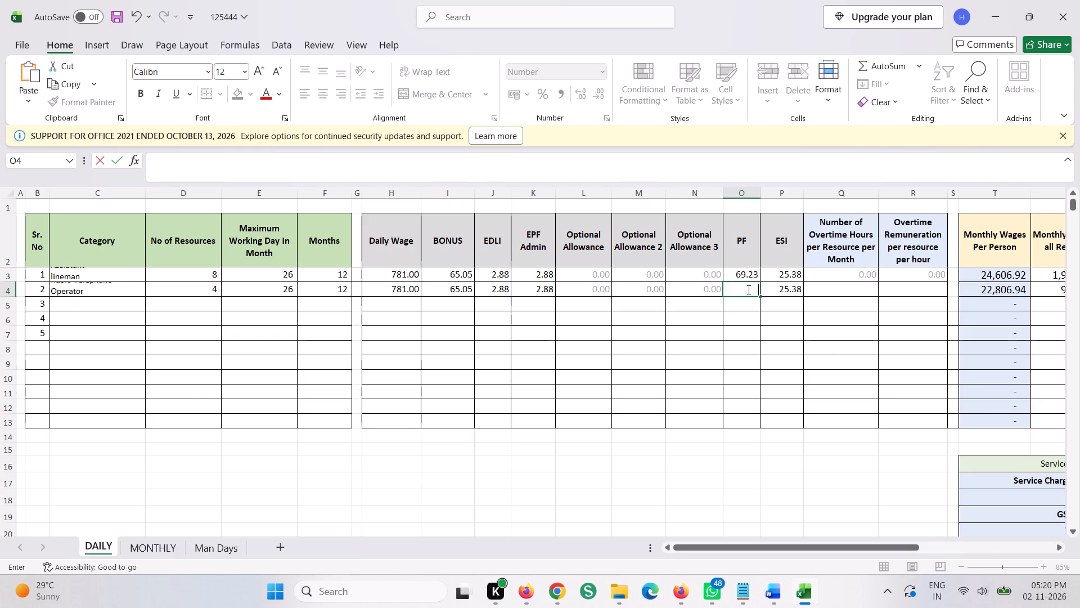
click(744, 276)
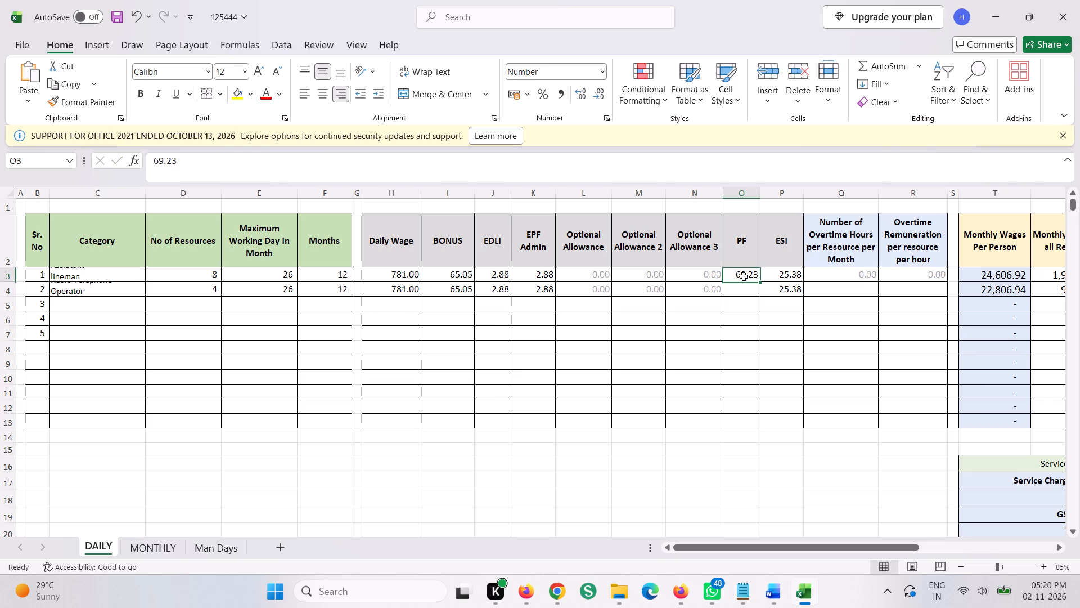
click(740, 291)
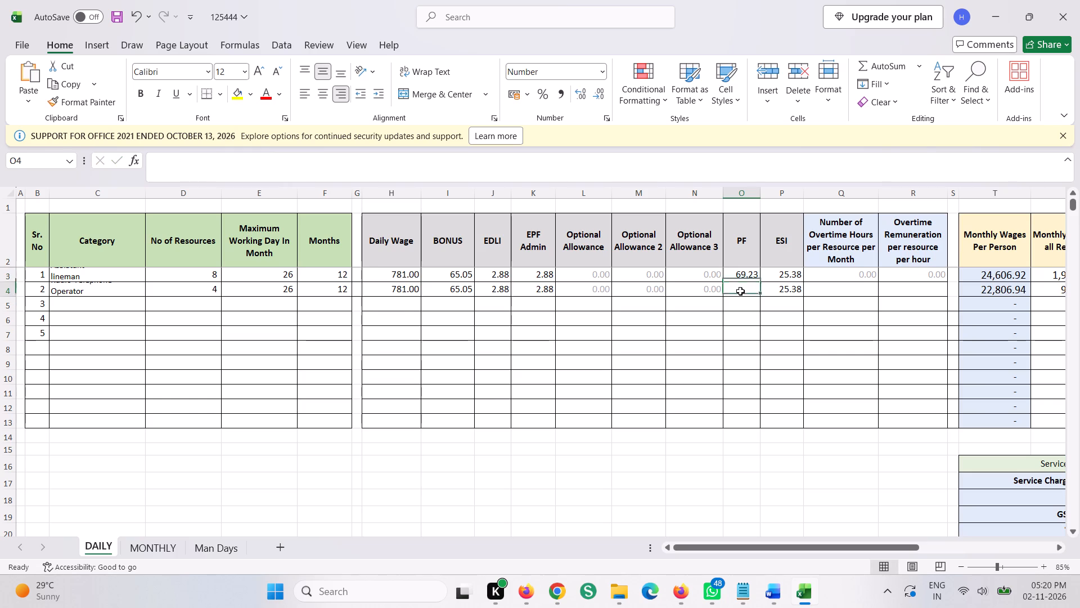
text(69.23)
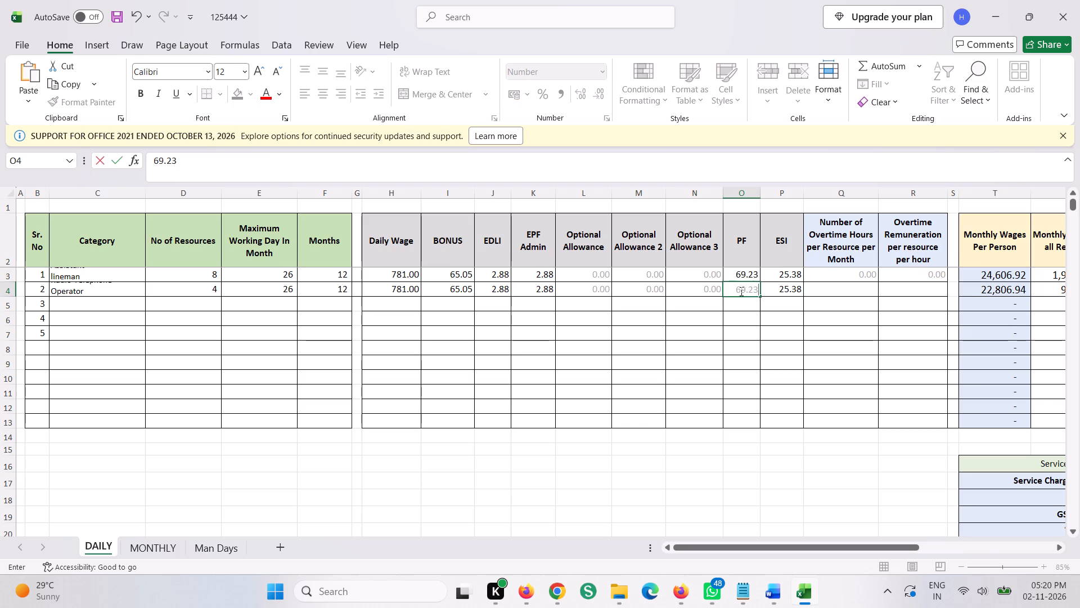
key(Tab)
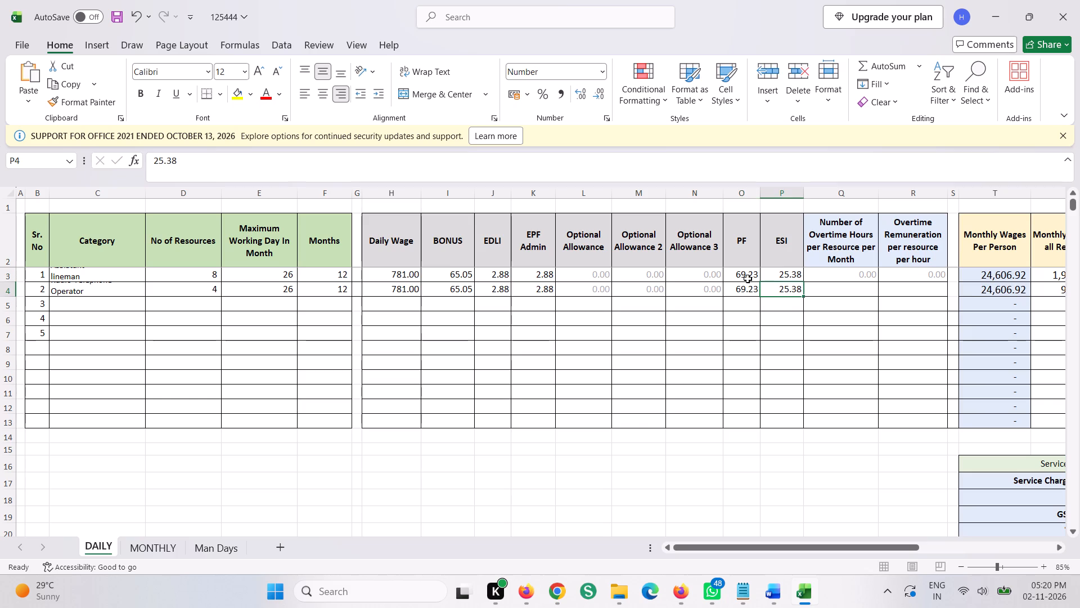
click(746, 277)
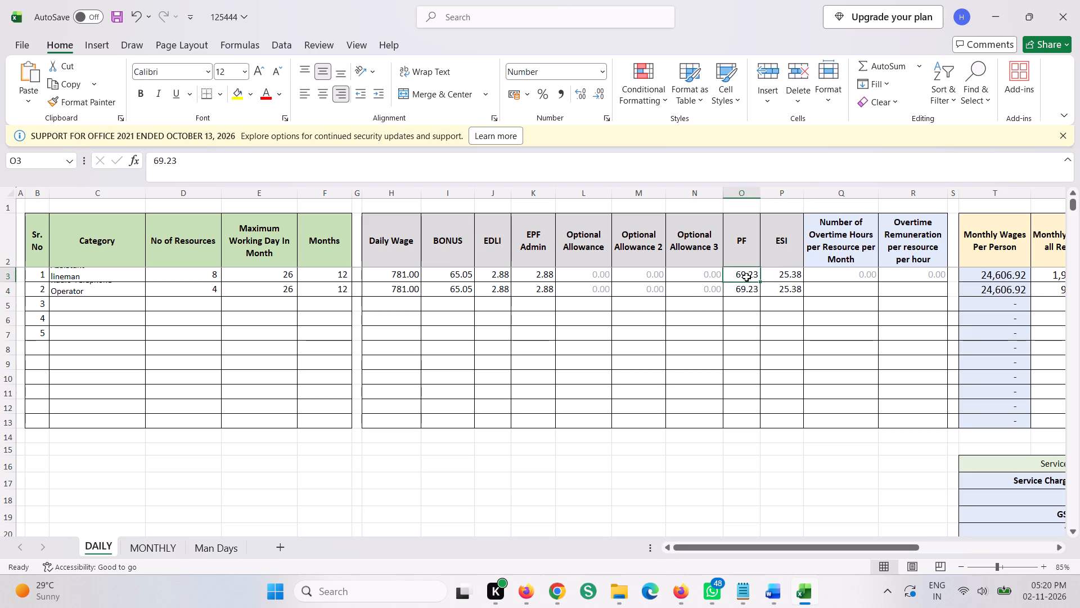
click(695, 362)
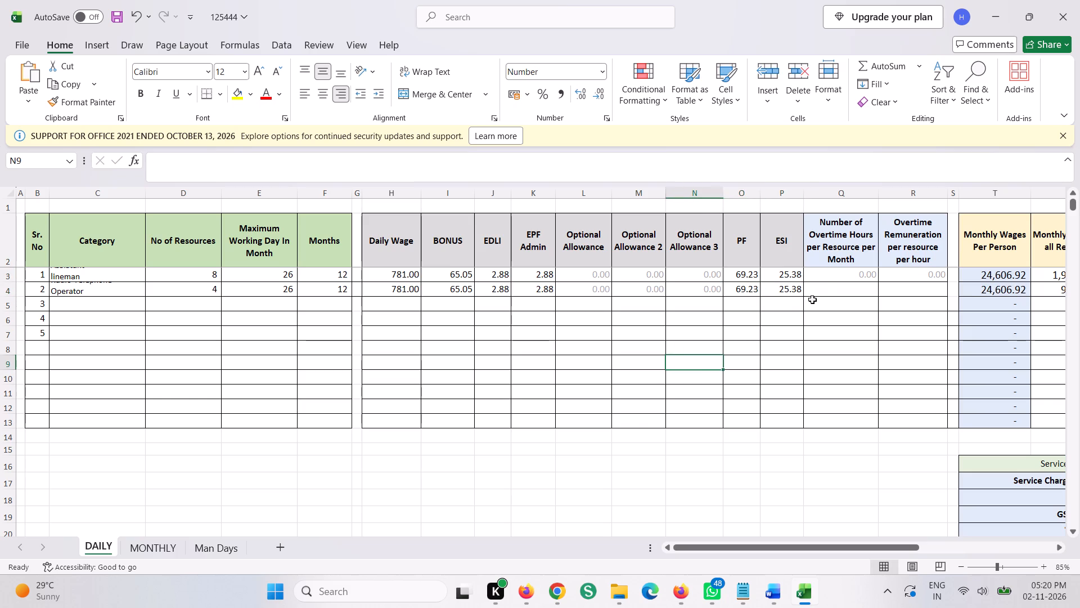
Enter 0 for Radio Telephone Operator's overtime hours per month and overtime remuneration per hour.
click(825, 288)
key(0)
key(Tab)
key(0)
key(Tab)
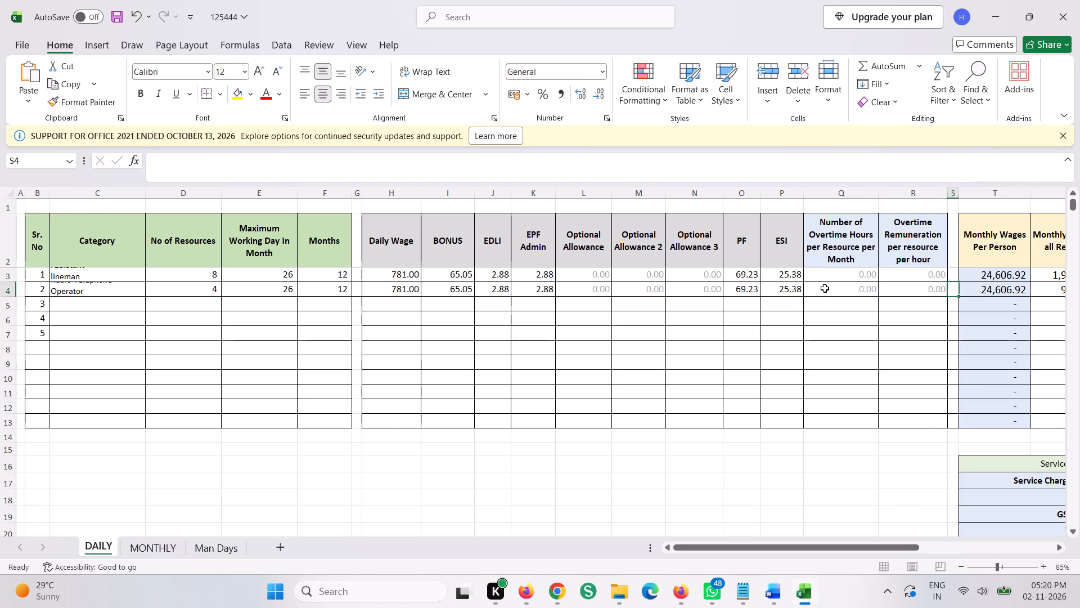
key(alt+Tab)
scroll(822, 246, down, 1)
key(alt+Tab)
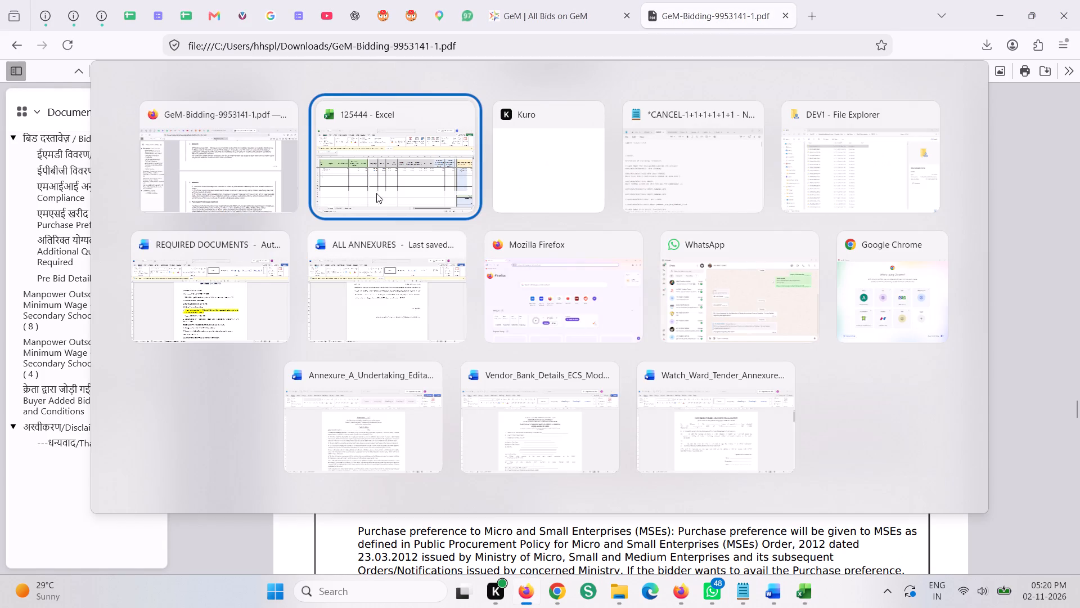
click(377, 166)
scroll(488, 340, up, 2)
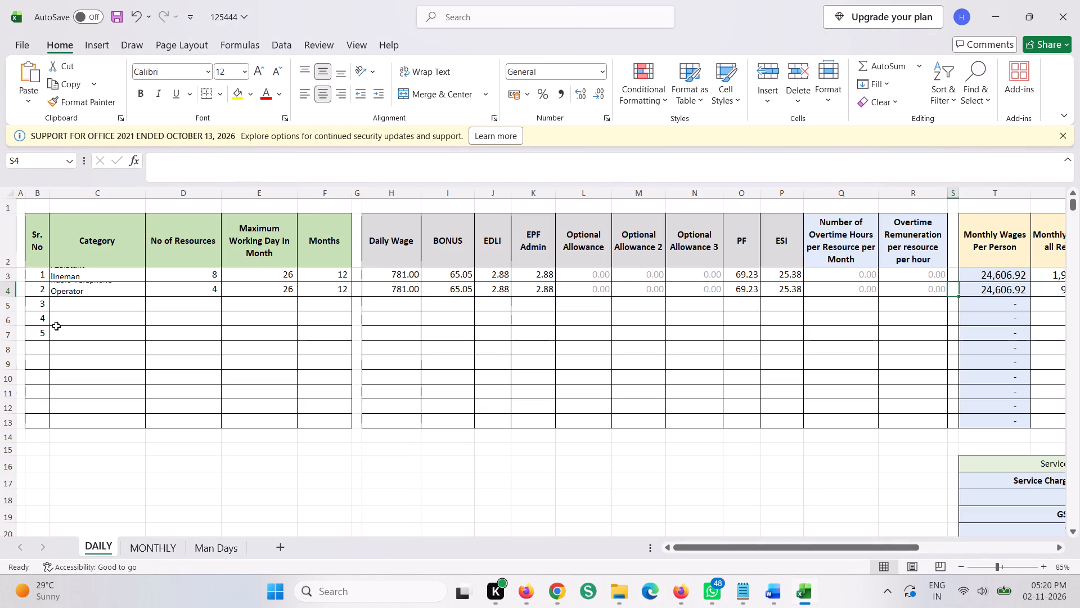
Export the completed DAILY wage sheet as a PDF named 125444 in the Downloads folder.
click(26, 44)
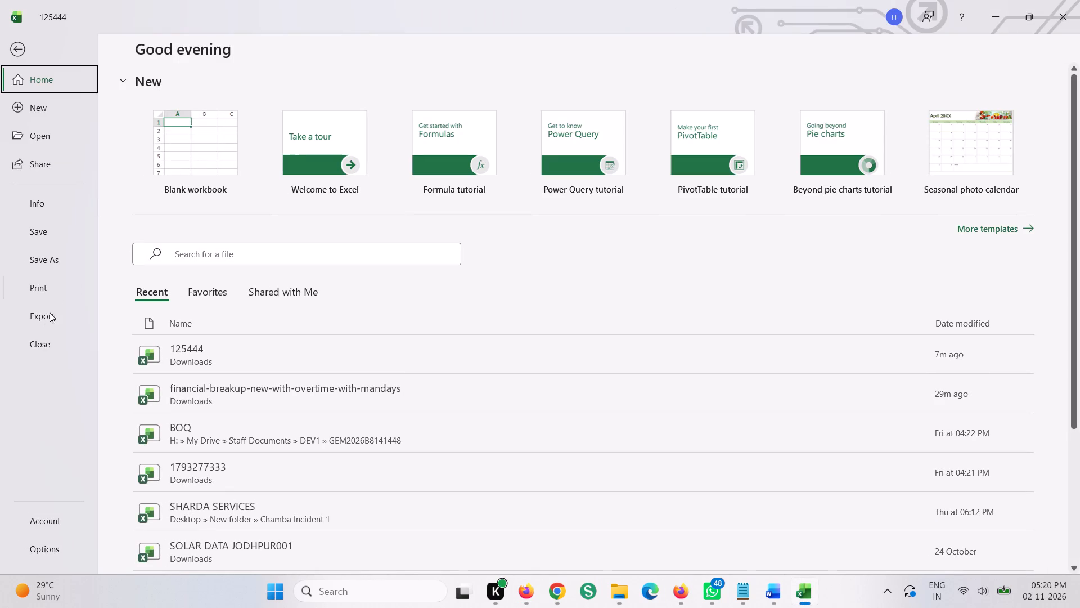
click(57, 318)
click(382, 189)
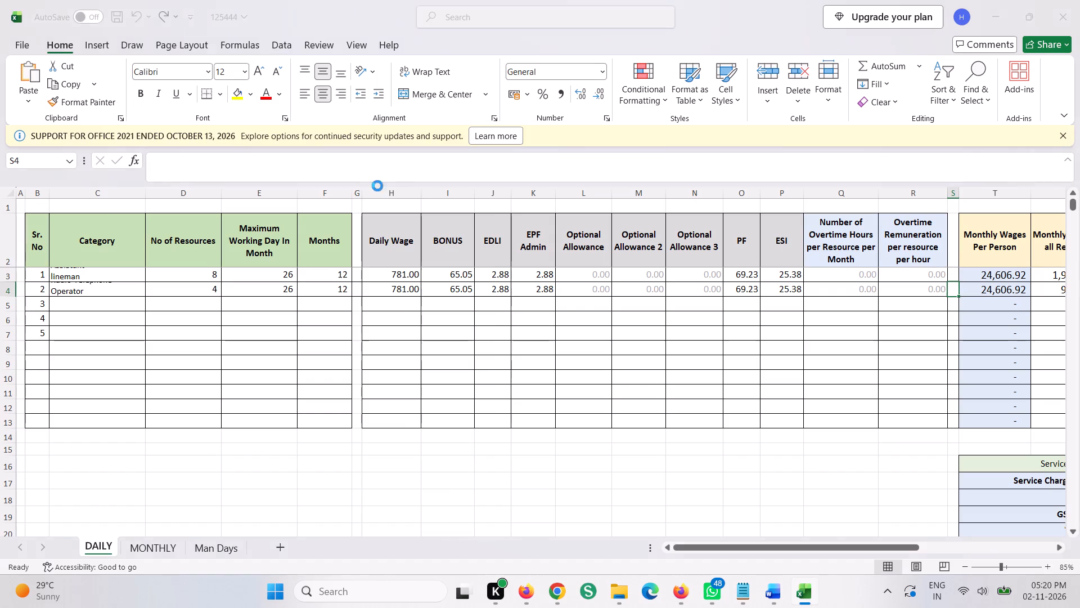
scroll(114, 204, up, 12)
click(77, 151)
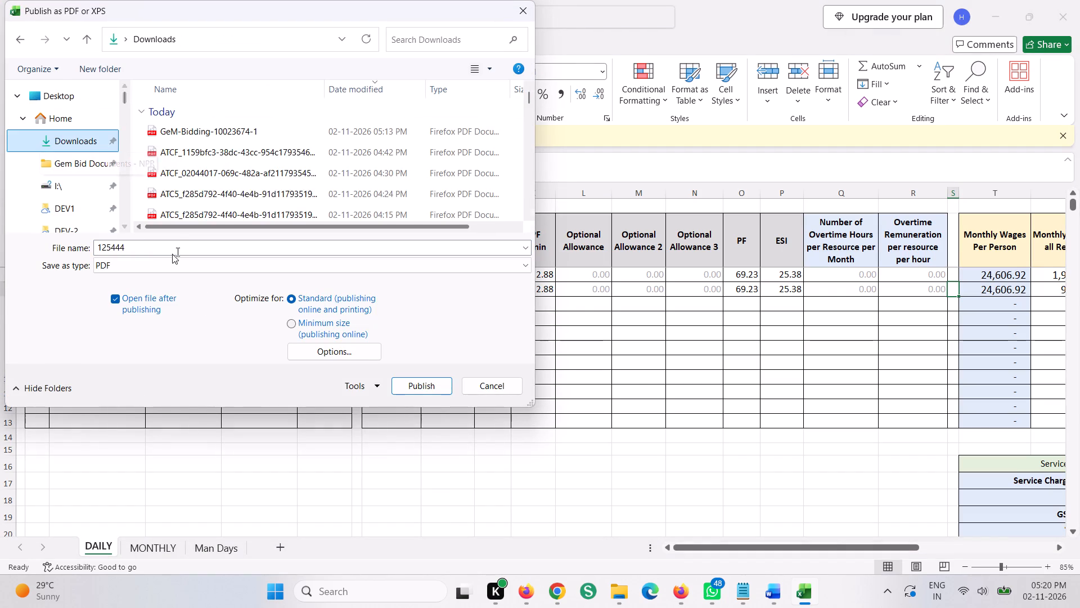
click(160, 252)
click(417, 385)
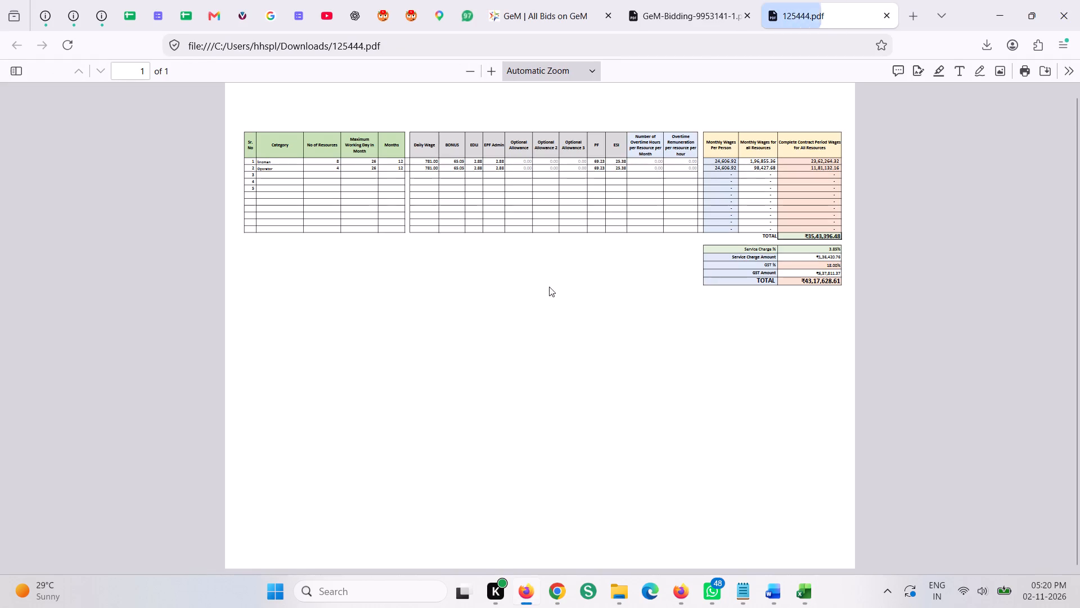
Enlarge the exported 125444 PDF and review its wage rows, service charge, GST and total contract value.
click(517, 332)
ctrl+scroll(553, 346, up, 2)
scroll(545, 342, up, 2)
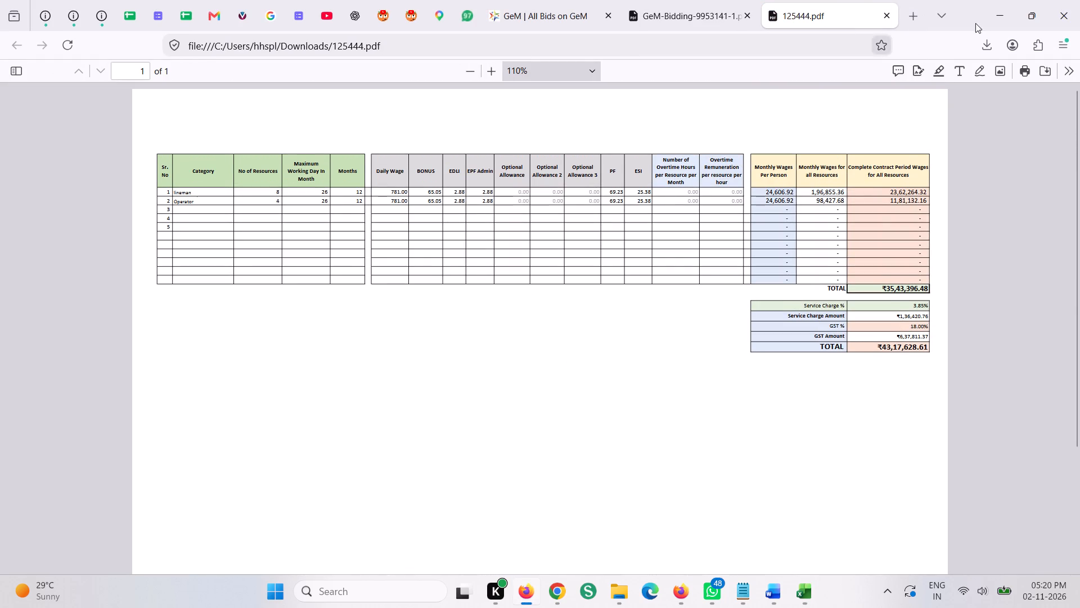
click(846, 0)
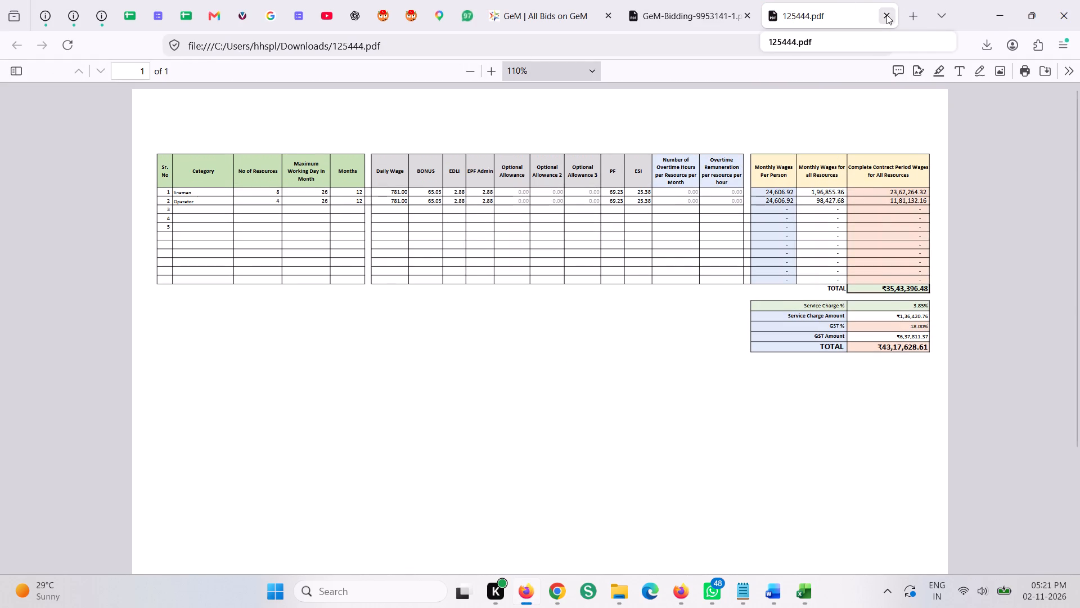
Close the exported 125444 PDF and look over the bid document's Additional Qualification/Data Required and Pre Bid Detail(s) sections.
click(886, 14)
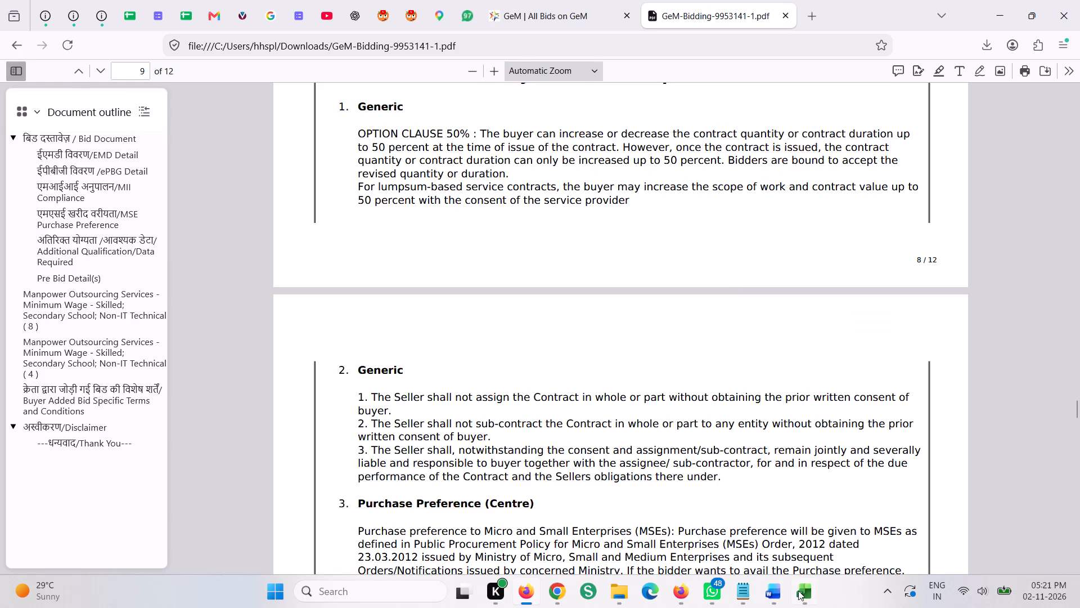
click(801, 595)
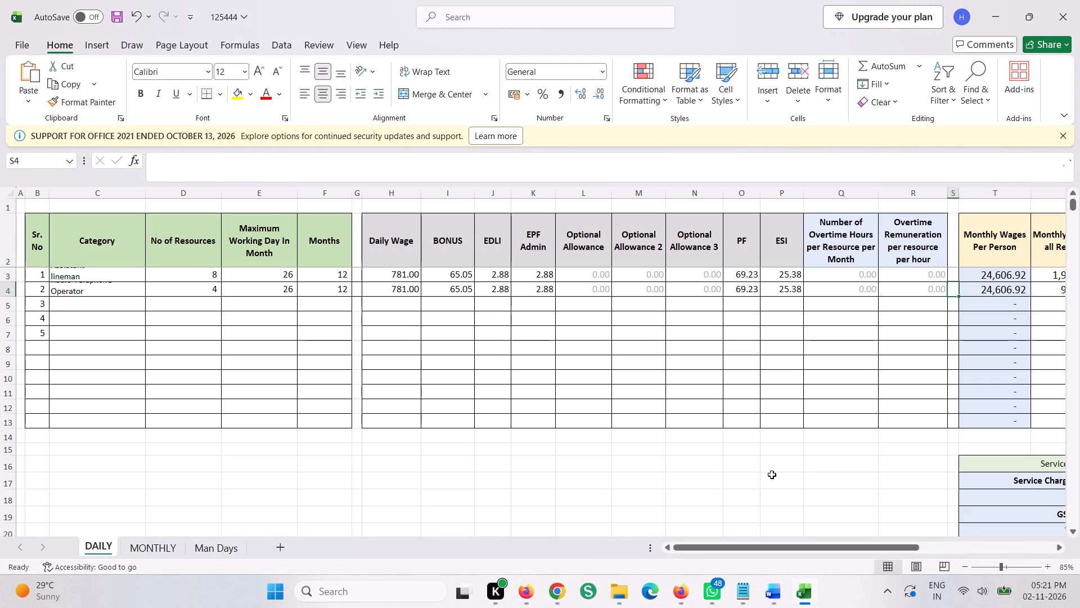
click(524, 597)
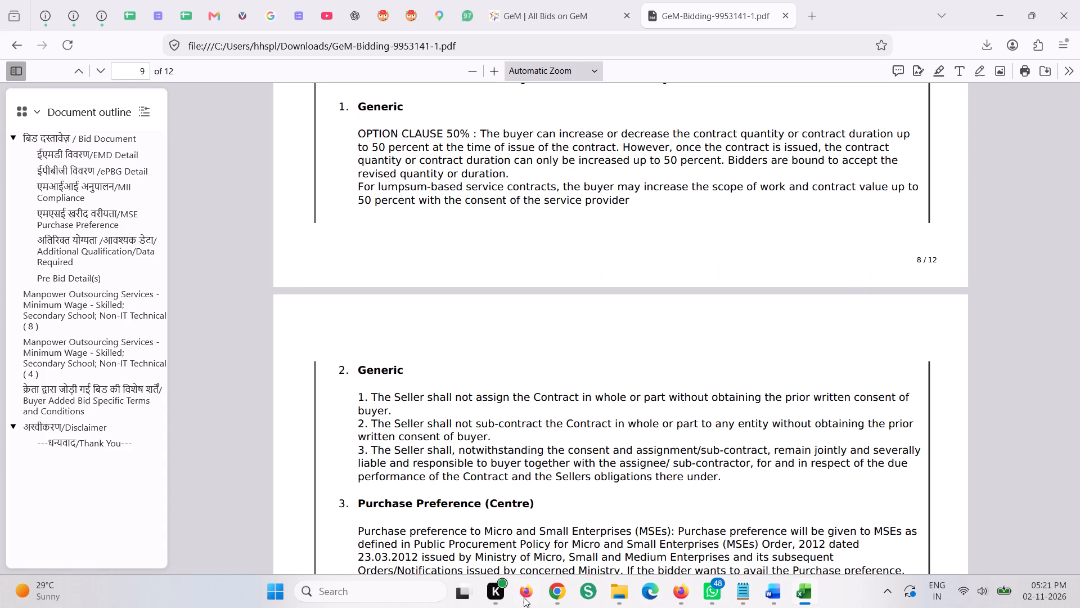
scroll(667, 494, up, 16)
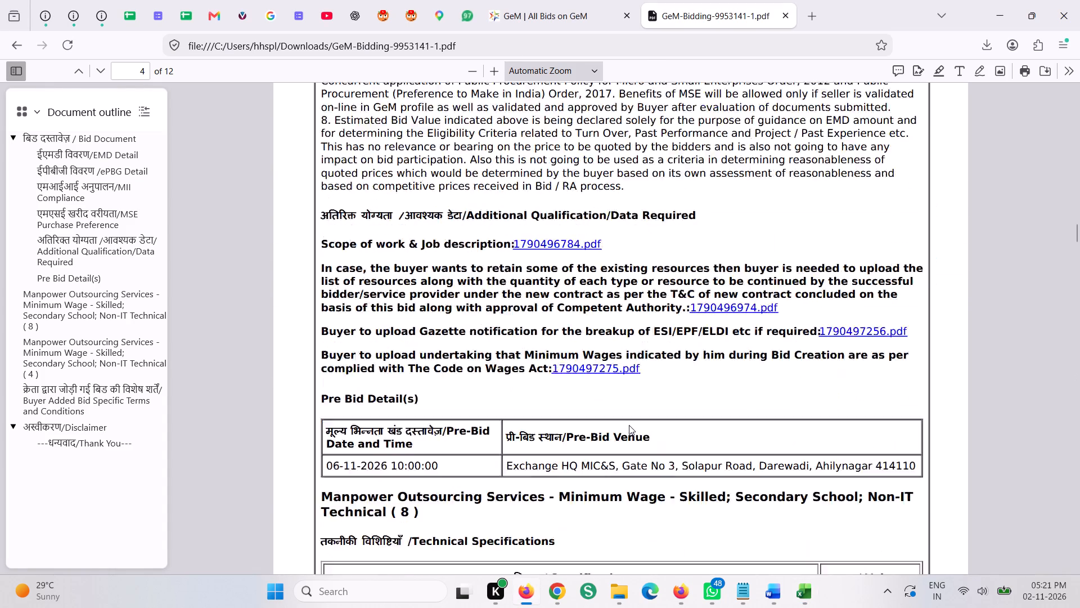
scroll(629, 424, down, 2)
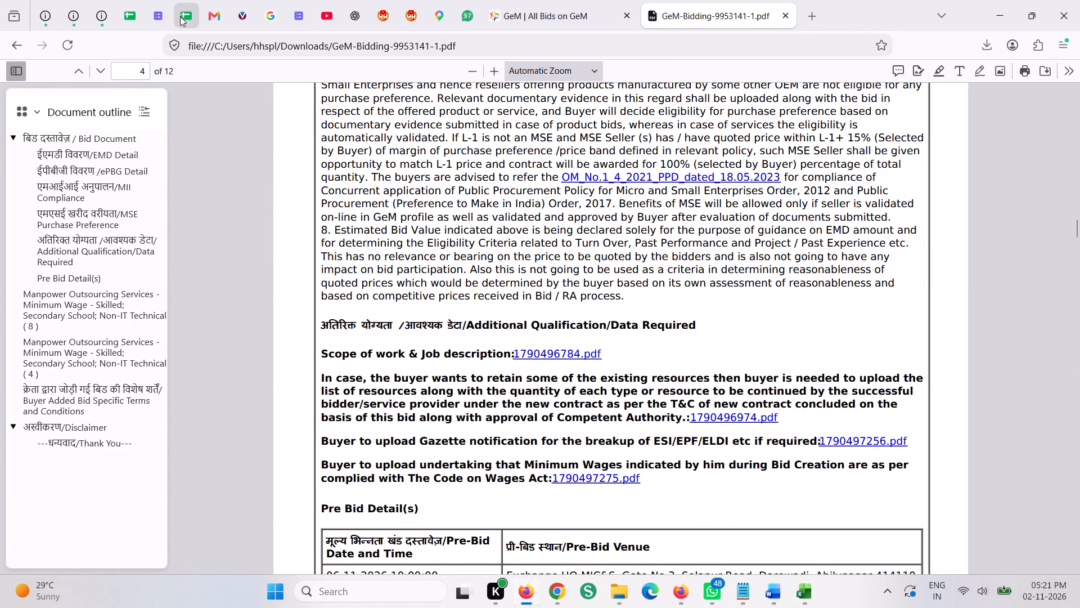
Switch to the Daily Tender Sheet 2026 and look through the earlier bid entries in Form Responses 1.
click(188, 19)
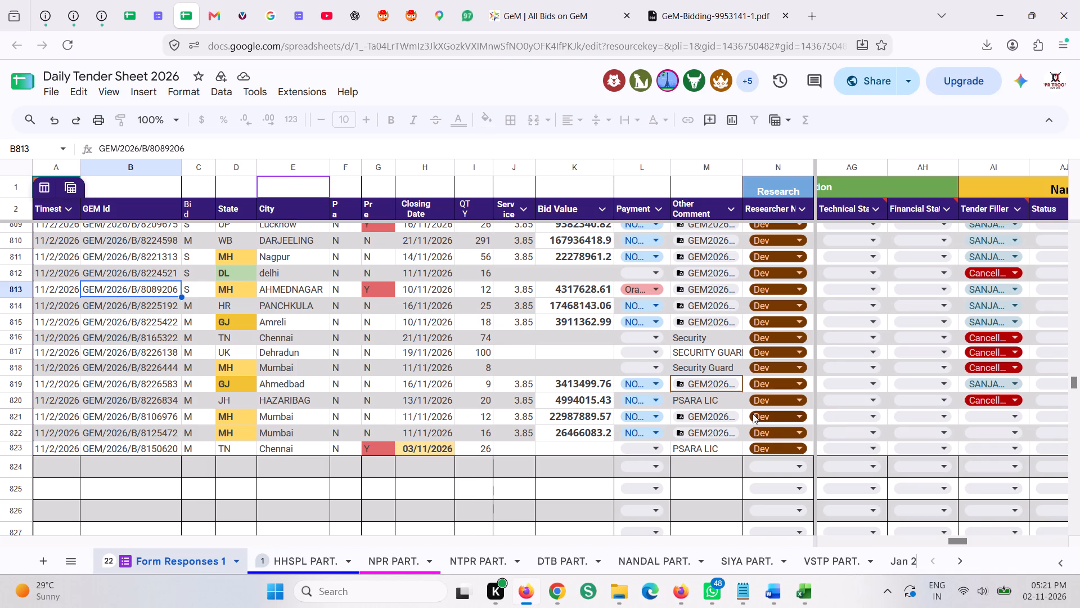
scroll(673, 448, up, 2)
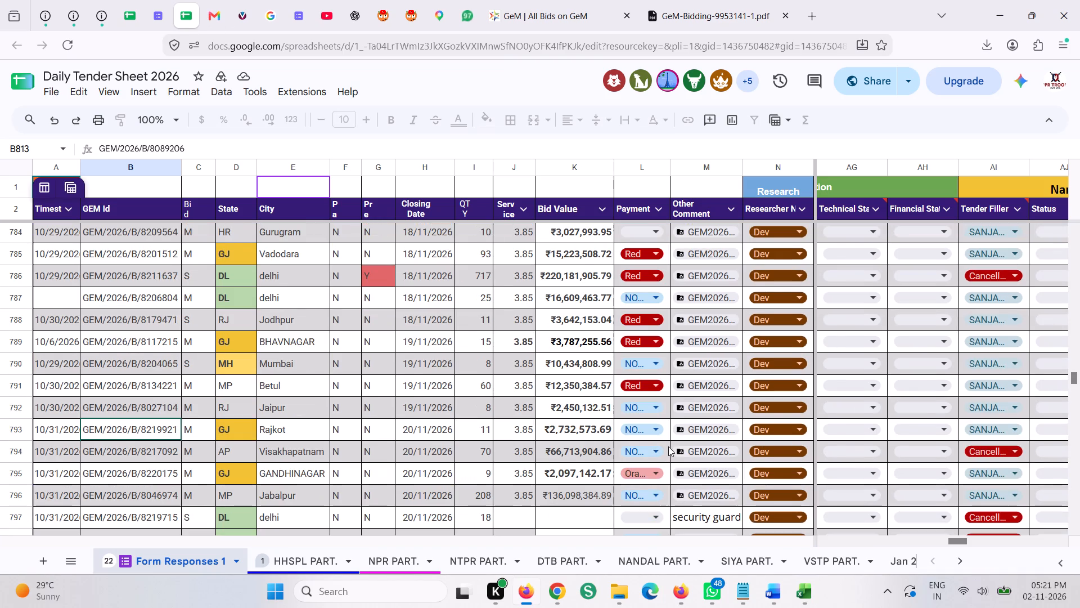
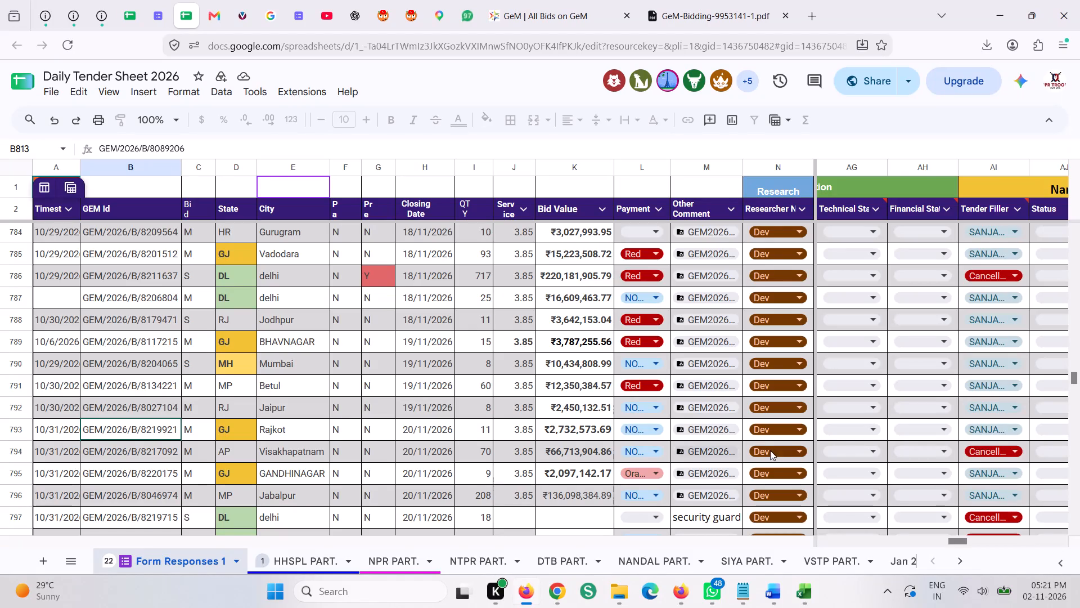
Look through the latest bid entries in Form Responses 1 of the Daily Tender Sheet 2026.
scroll(549, 412, down, 1)
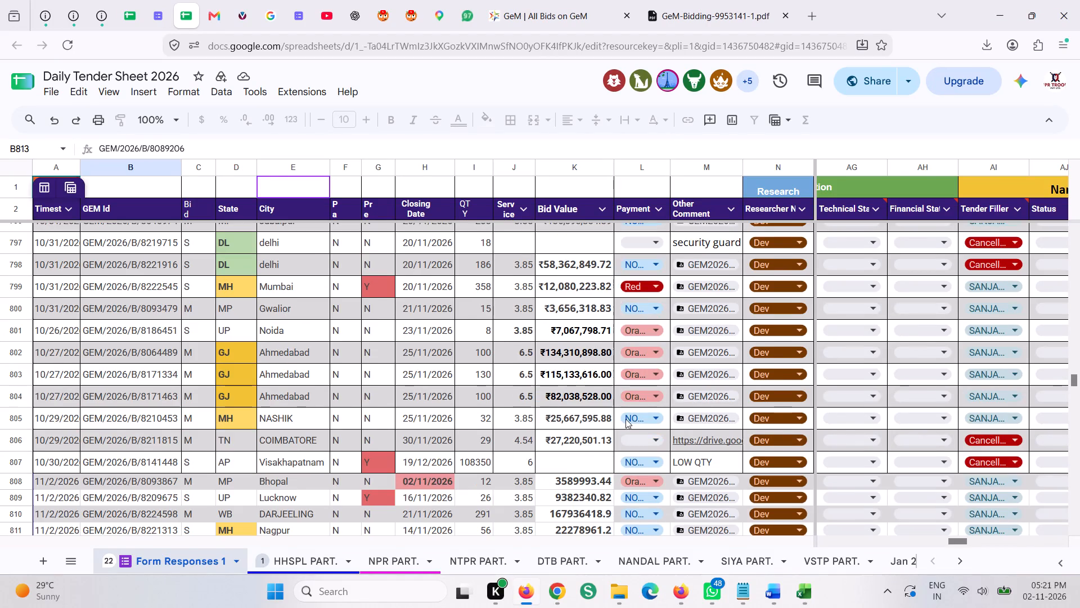
scroll(651, 419, down, 2)
scroll(651, 419, up, 1)
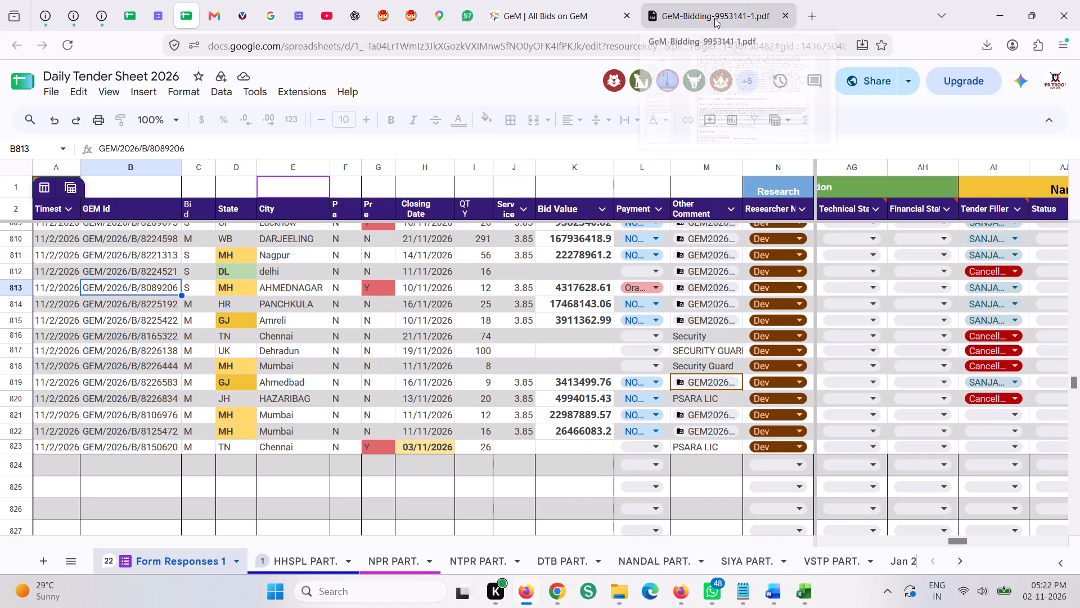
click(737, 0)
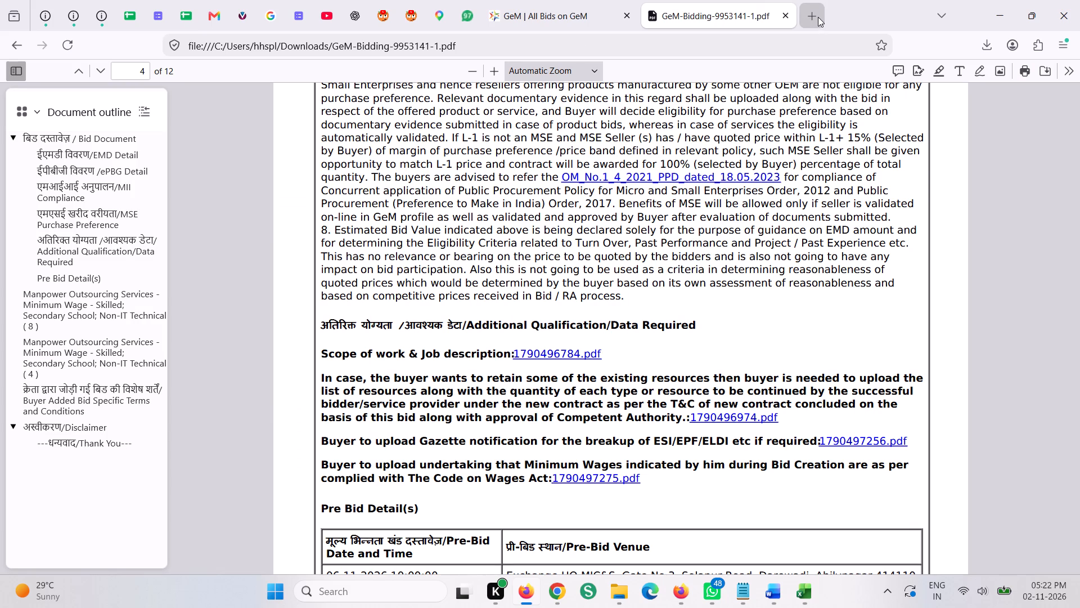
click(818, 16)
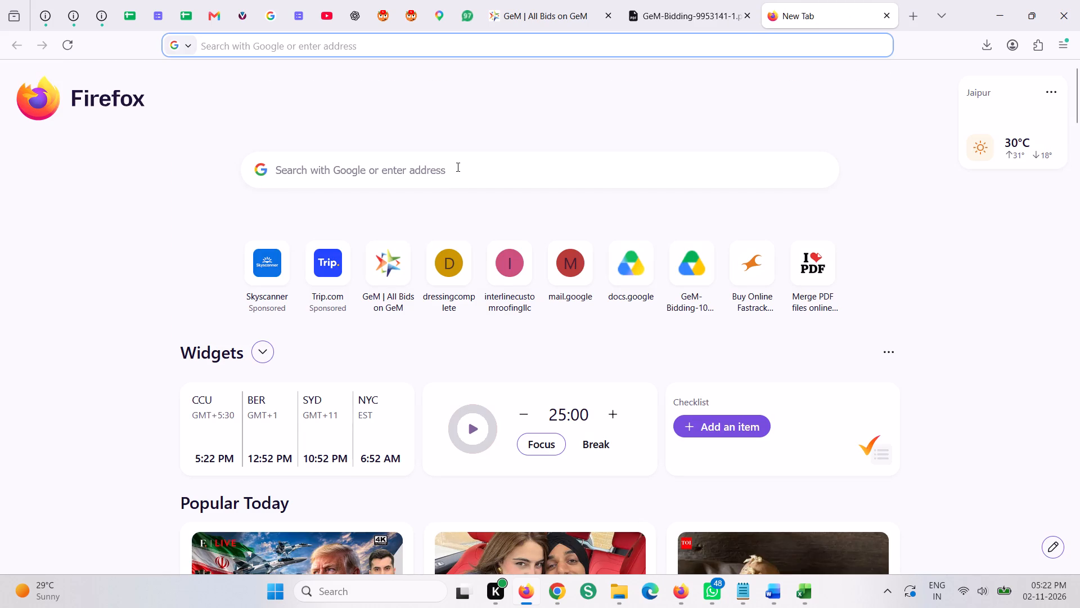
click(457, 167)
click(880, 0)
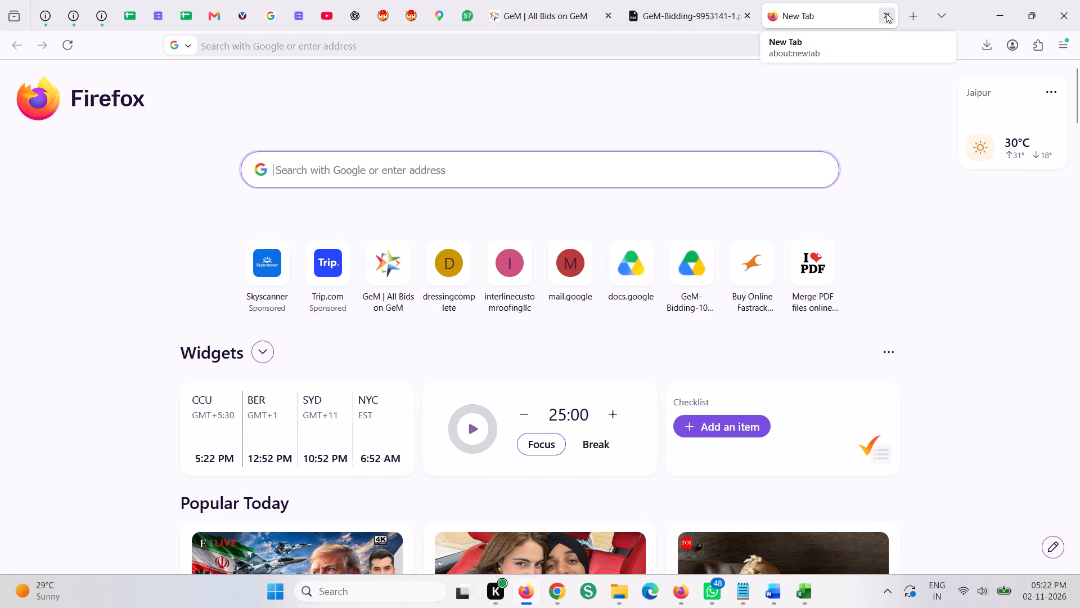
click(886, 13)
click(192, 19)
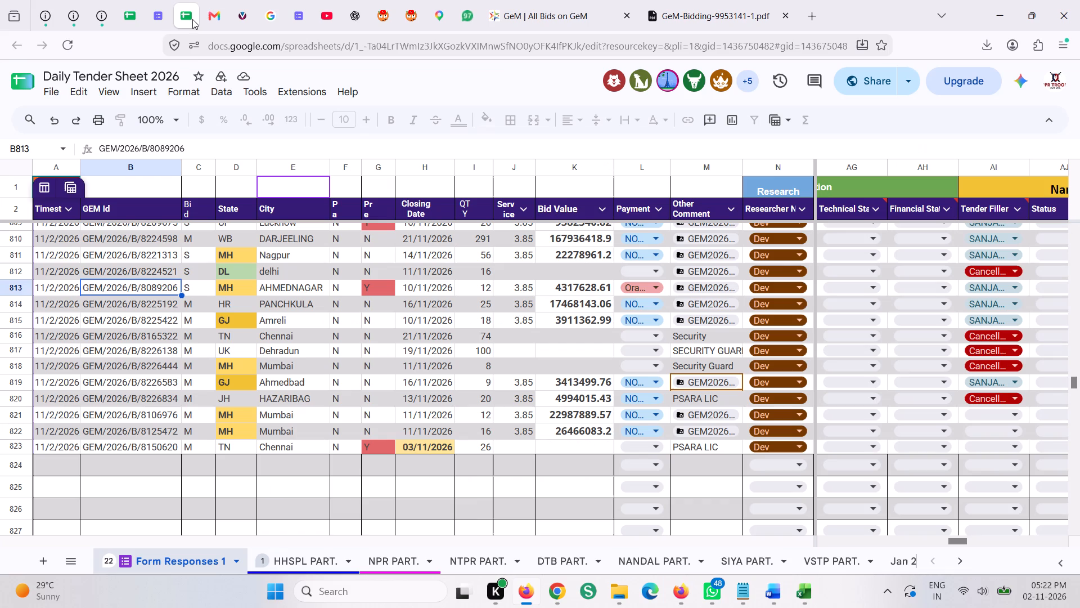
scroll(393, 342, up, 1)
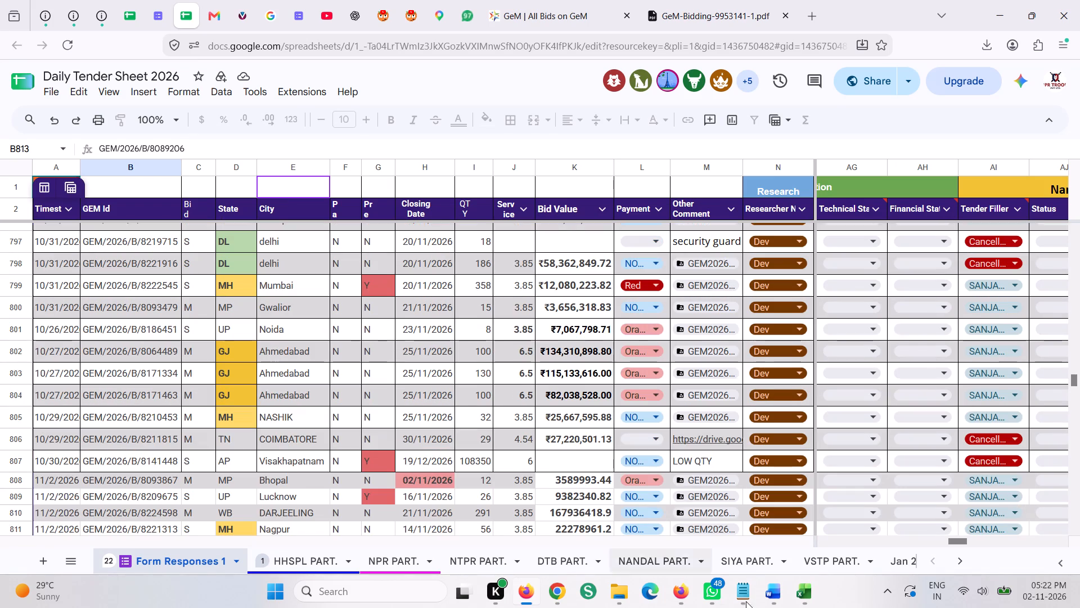
Switch to the Excel wage workbook and clear the lineman category from the first row of the DAILY sheet.
click(807, 588)
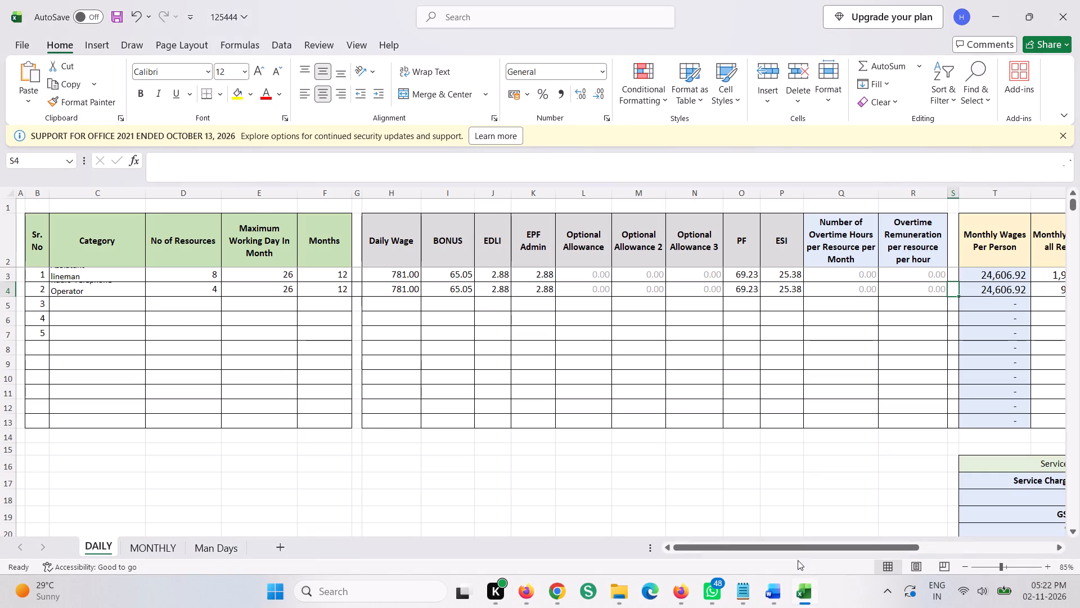
scroll(31, 308, up, 1)
scroll(92, 310, up, 4)
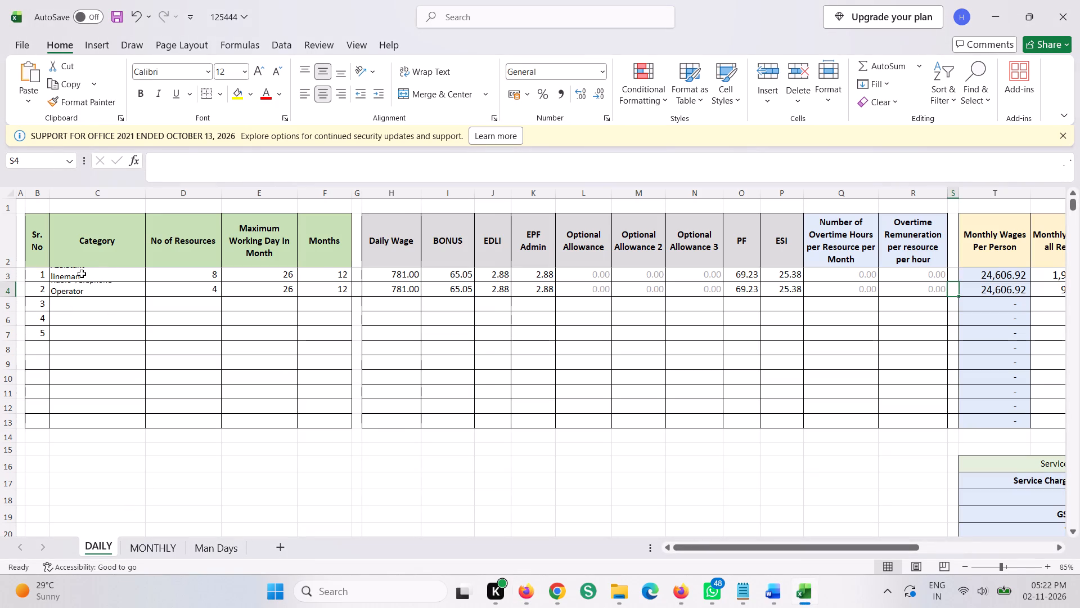
click(82, 273)
key(BackSpace)
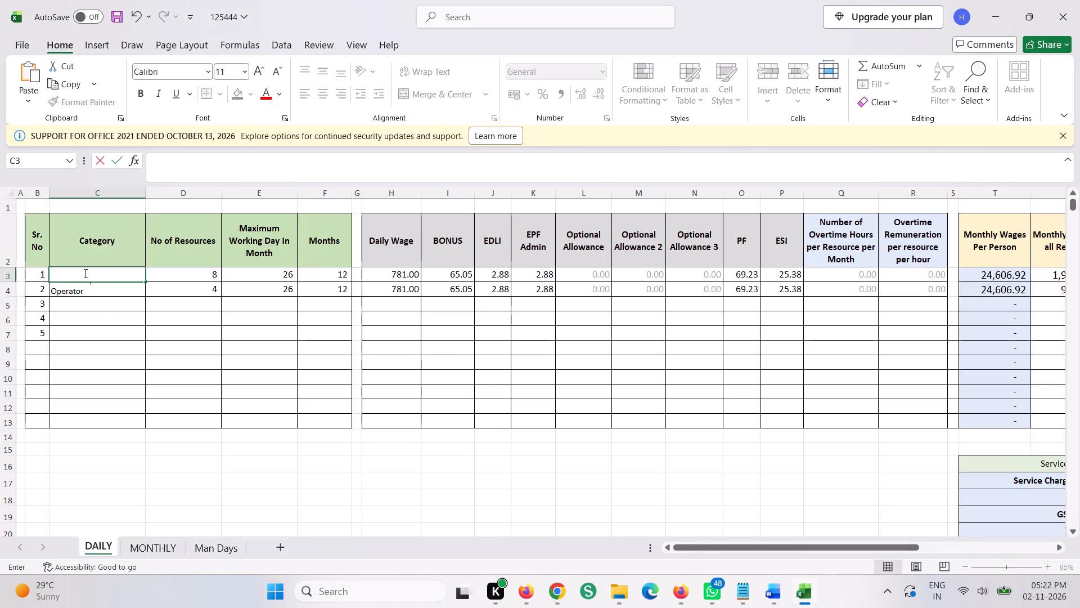
key(Tab)
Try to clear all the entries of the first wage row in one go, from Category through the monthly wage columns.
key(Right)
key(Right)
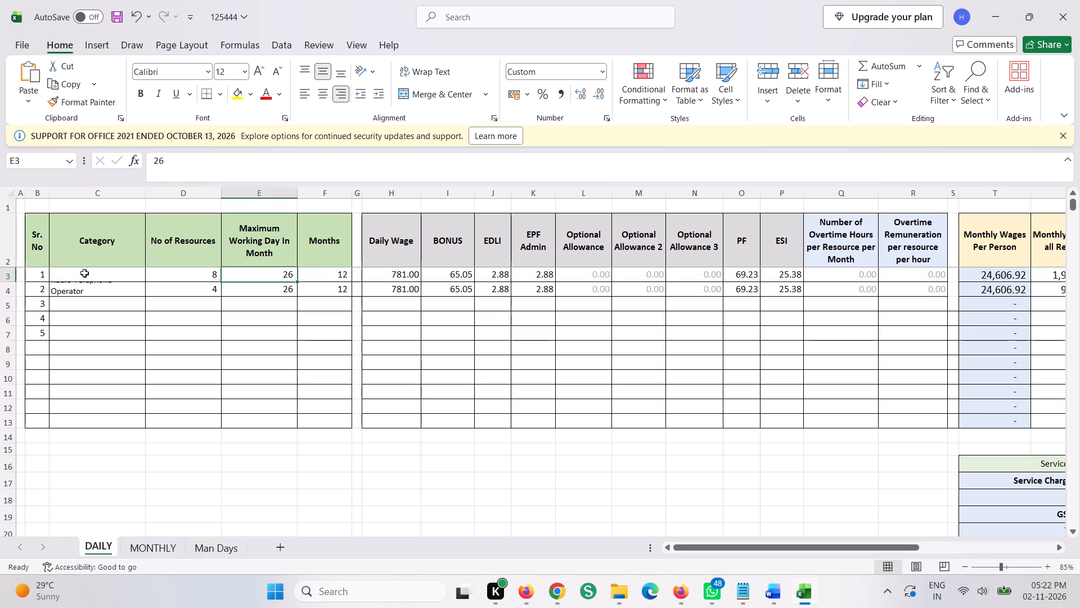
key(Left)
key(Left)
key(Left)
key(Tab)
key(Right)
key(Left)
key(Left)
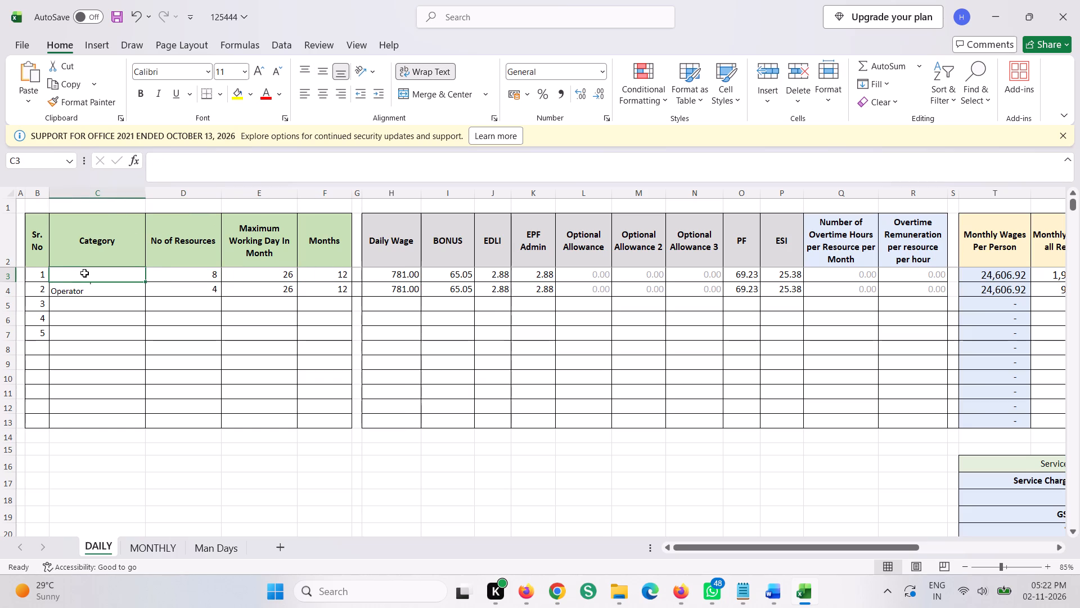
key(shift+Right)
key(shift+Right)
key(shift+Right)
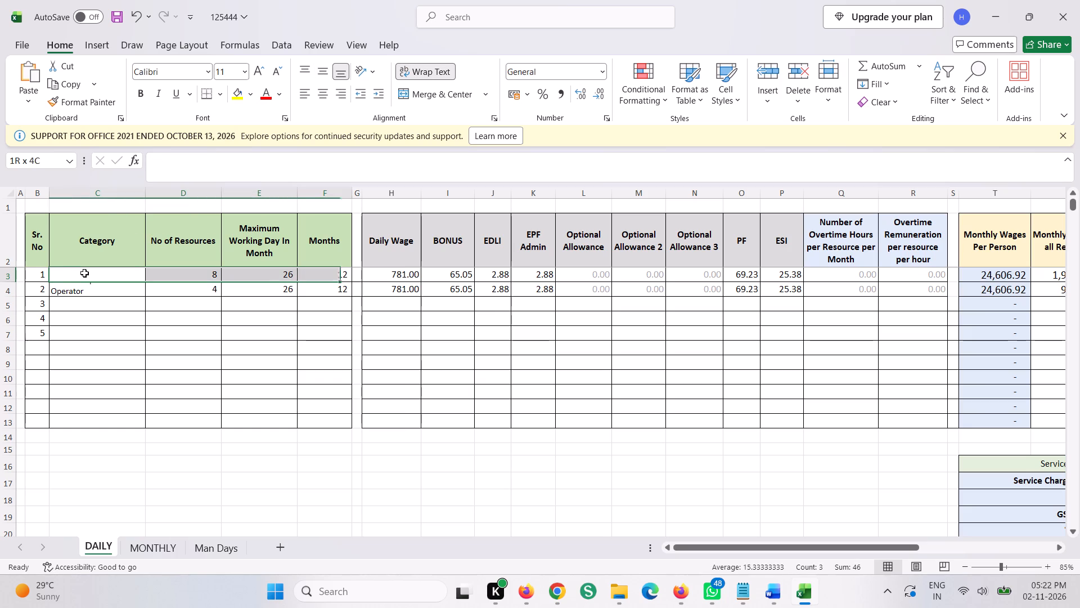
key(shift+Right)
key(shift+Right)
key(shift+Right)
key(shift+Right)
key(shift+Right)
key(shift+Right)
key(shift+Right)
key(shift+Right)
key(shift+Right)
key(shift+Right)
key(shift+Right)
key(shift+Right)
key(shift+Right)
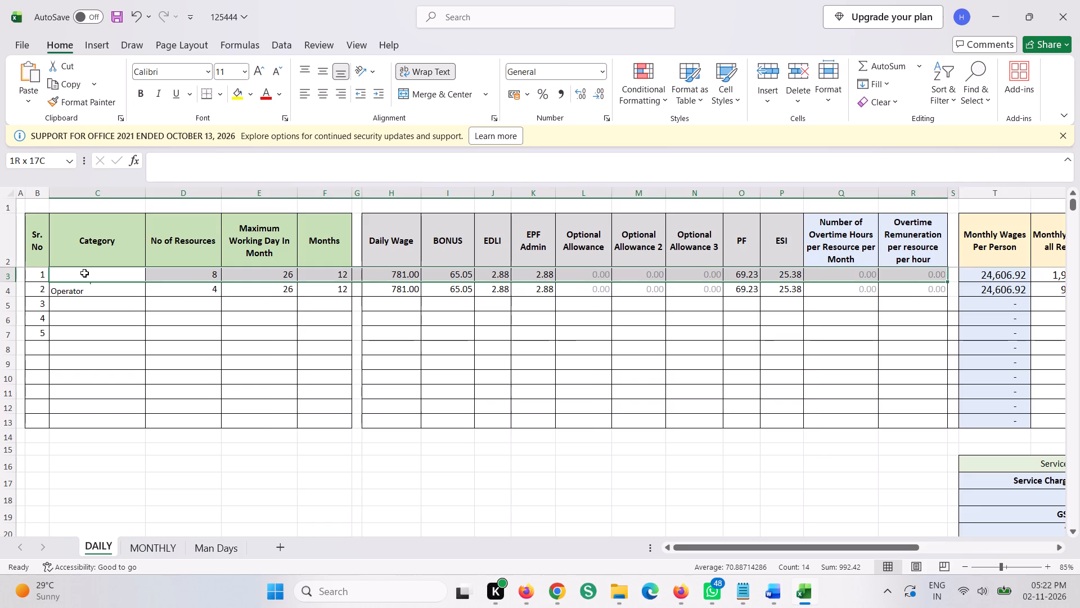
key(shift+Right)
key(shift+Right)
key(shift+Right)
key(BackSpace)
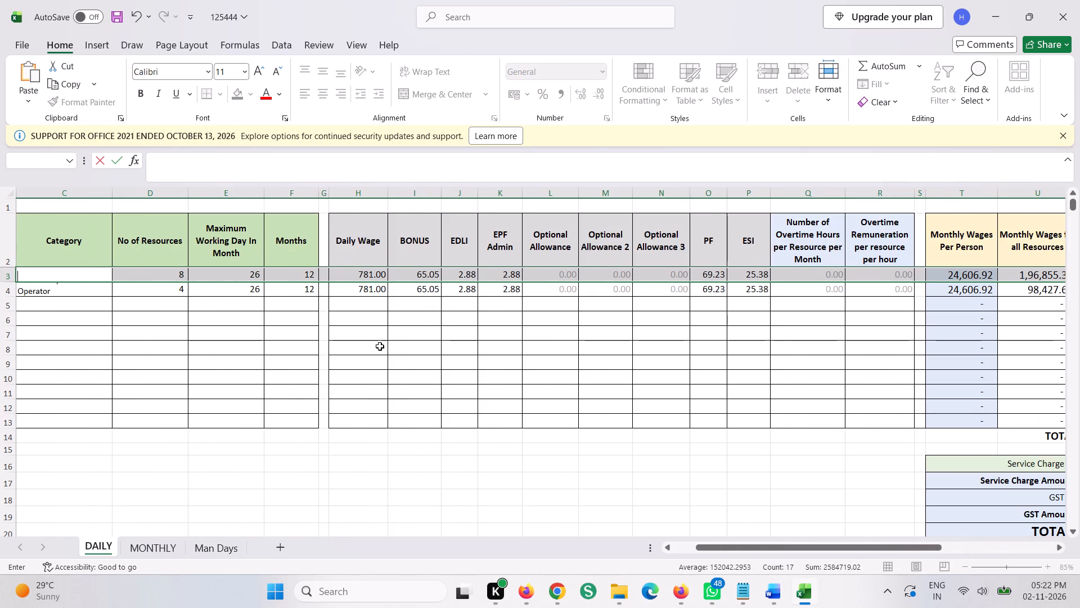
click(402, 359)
Clear the No of Resources value in the first wage row.
click(125, 275)
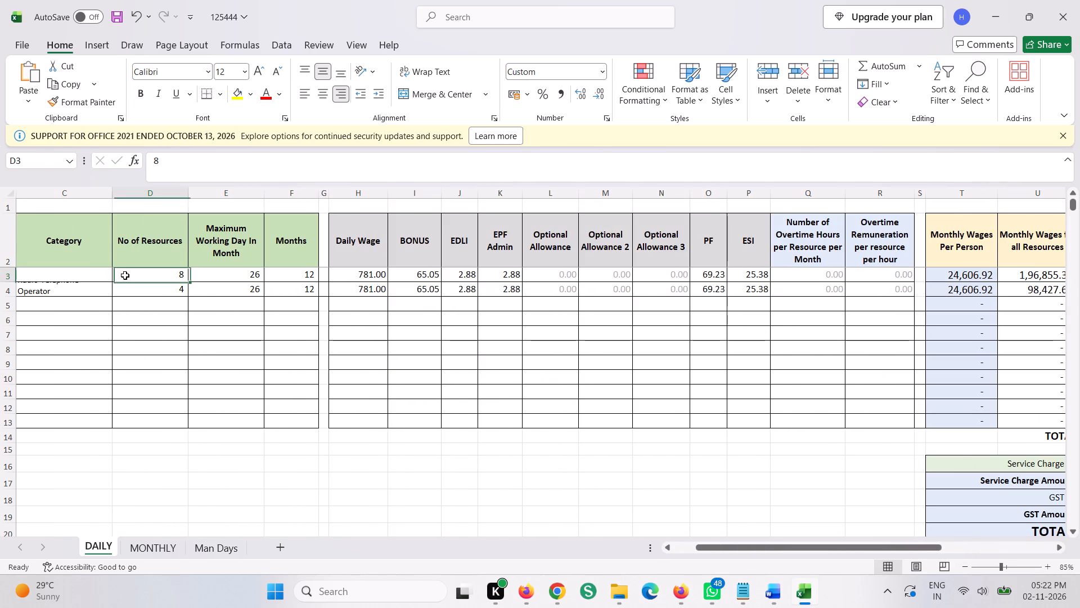
key(shift+Right)
key(shift+Right)
key(shift+Right)
key(shift+Right)
key(shift+Right)
key(shift+Right)
key(shift+Right)
key(shift+Right)
key(shift+Right)
key(shift+Right)
key(shift+Right)
key(shift+Right)
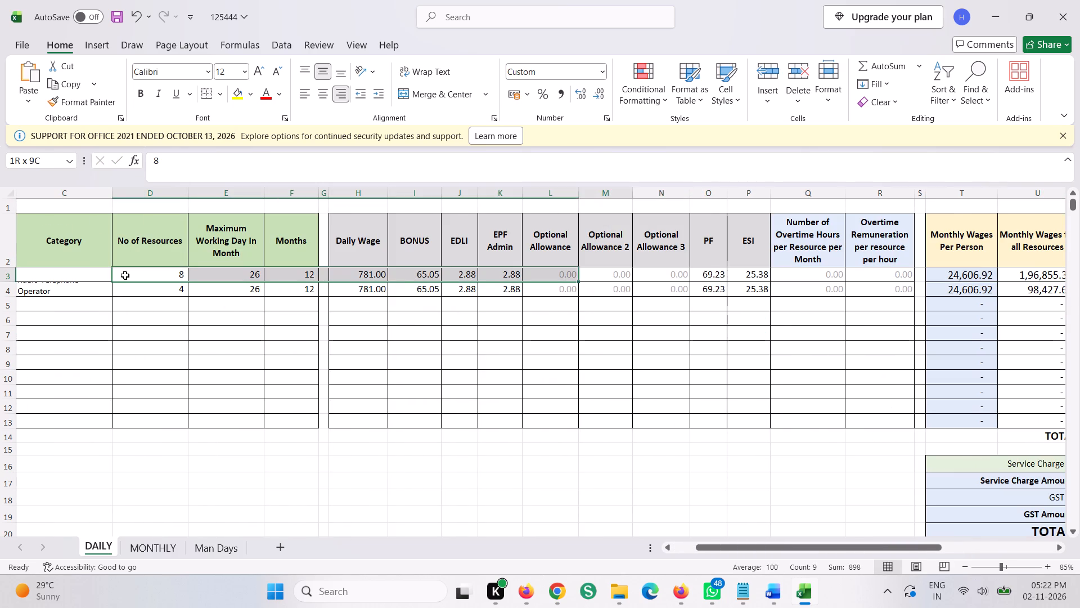
key(shift+Right)
key(shift+Right)
key(BackSpace)
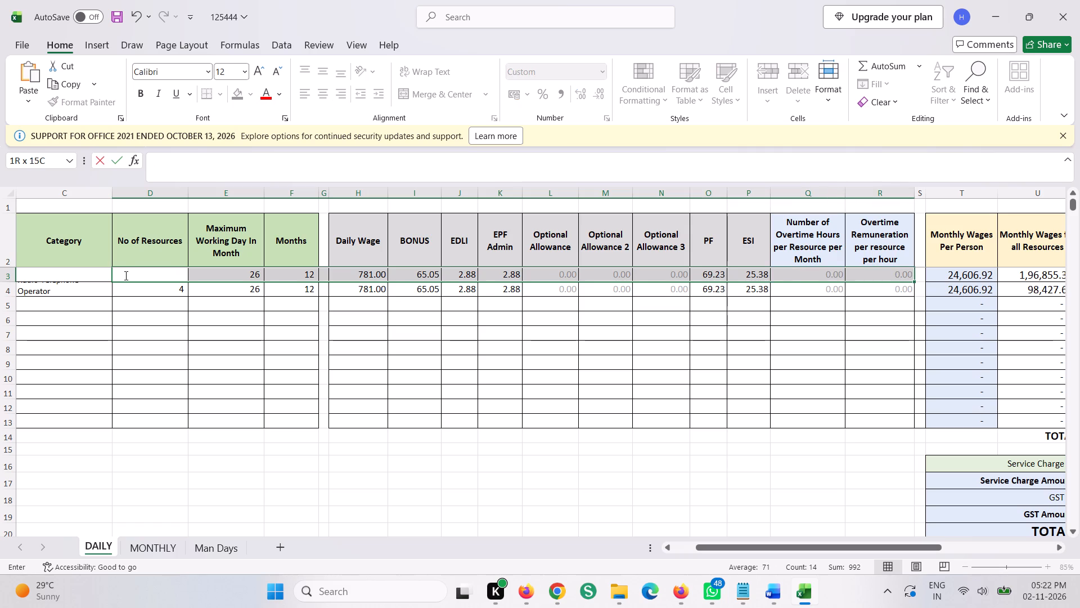
click(172, 373)
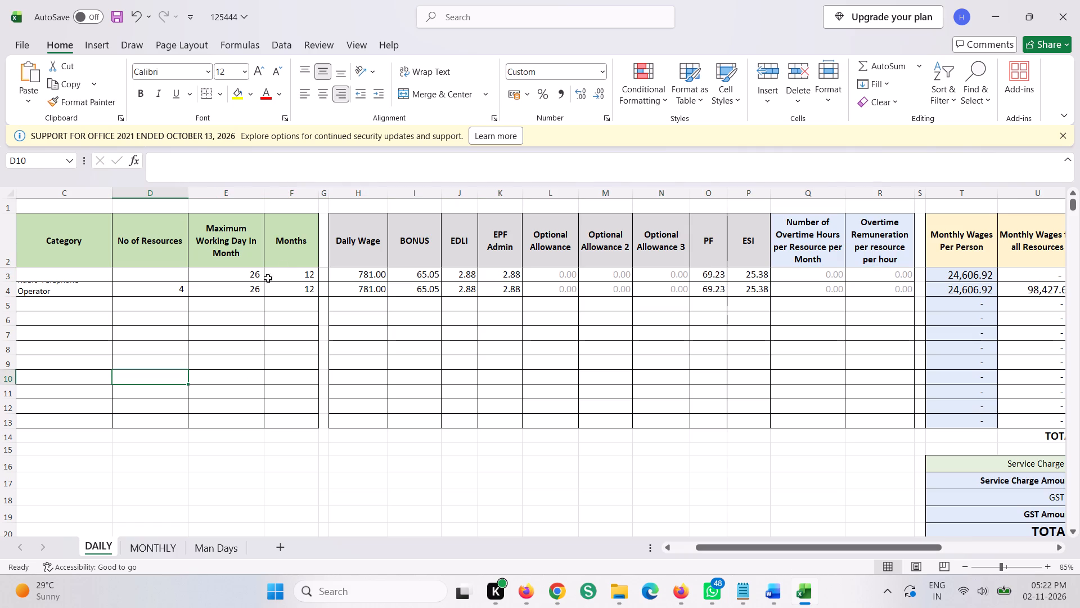
Clear the first wage row's Maximum Working Day In Month and Months values.
click(238, 271)
key(BackSpace)
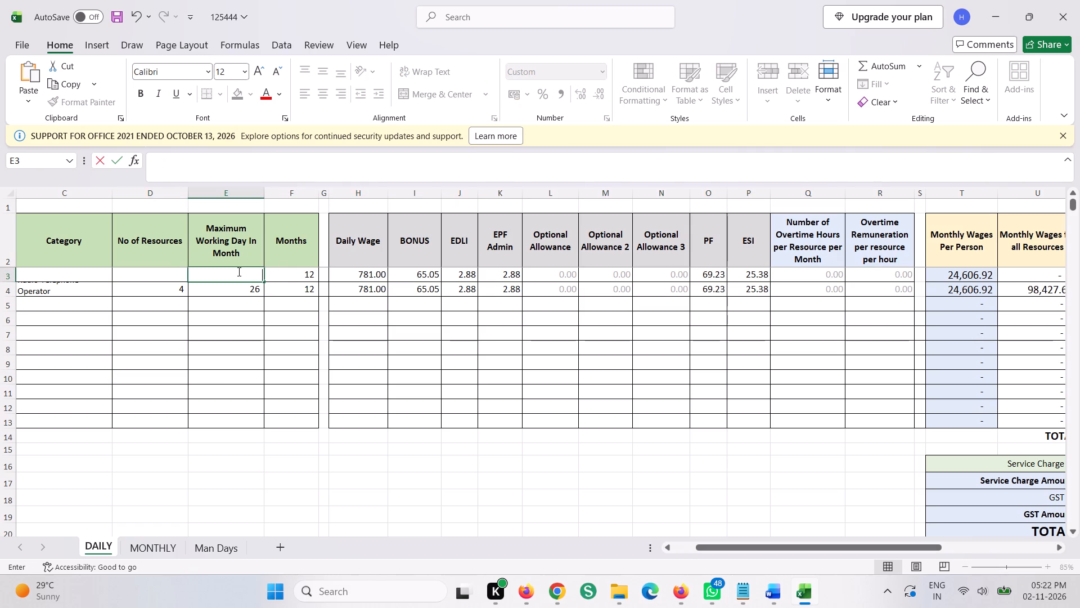
key(Right)
key(BackSpace)
key(Tab)
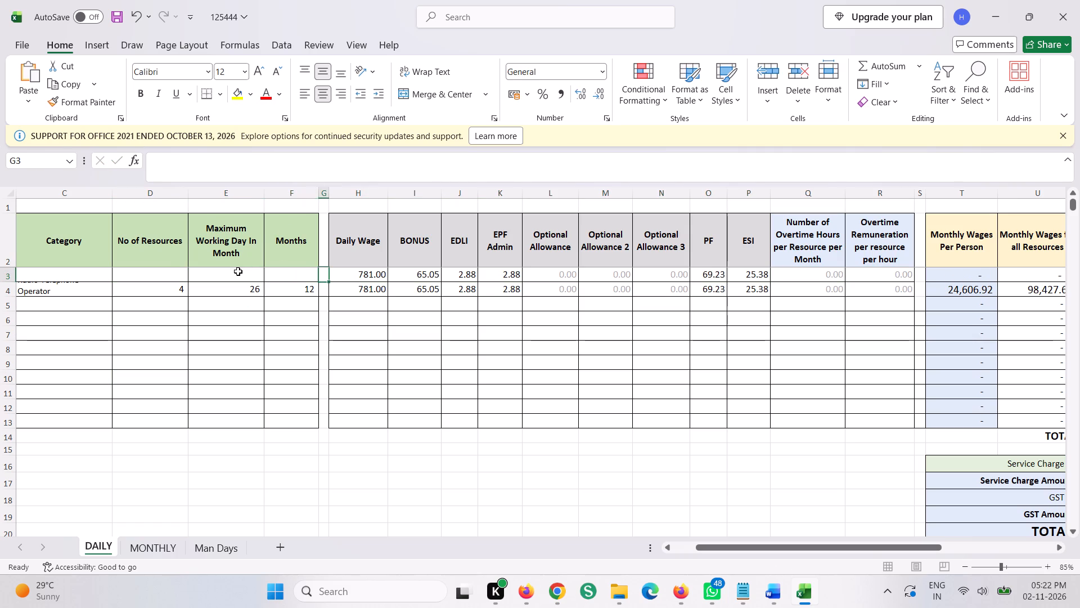
Clear the first wage row's Daily Wage, BONUS, EDLI, EPF Admin, PF and ESI values.
key(Right)
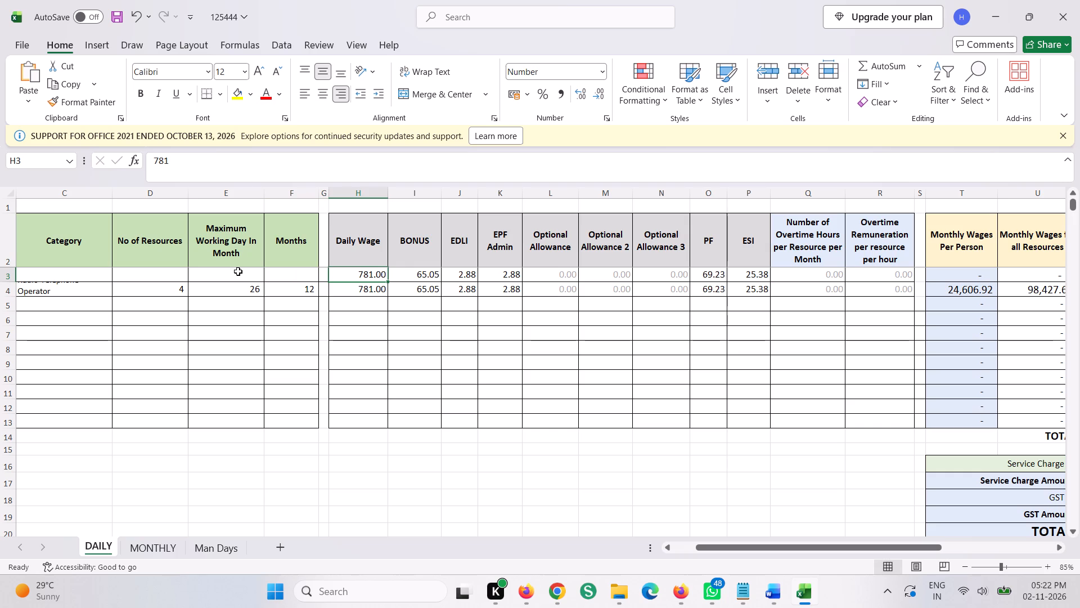
key(BackSpace)
key(Tab)
key(BackSpace)
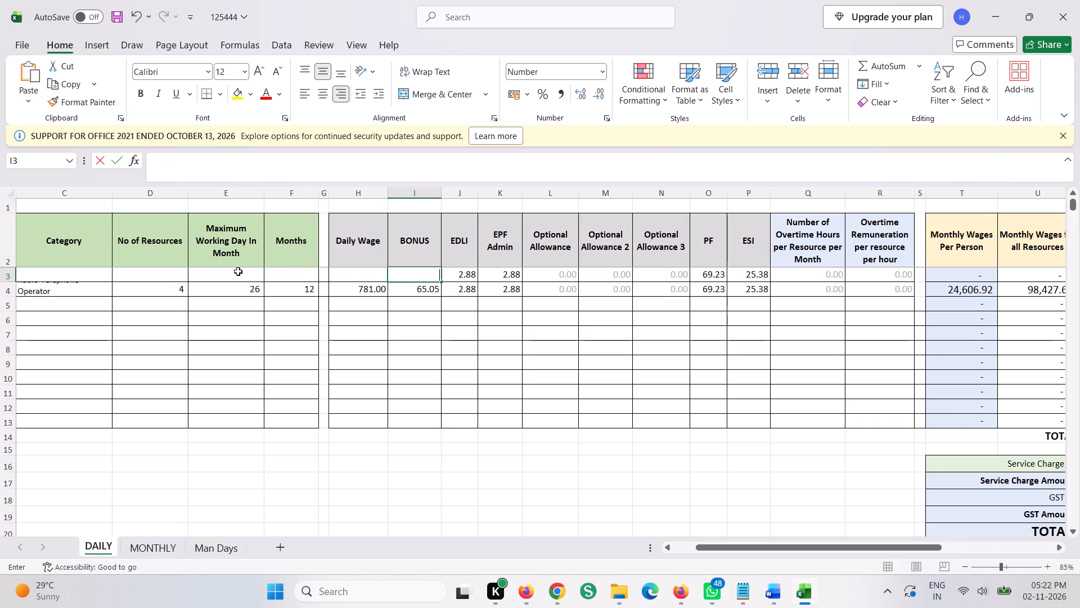
key(Right)
key(BackSpace)
key(Tab)
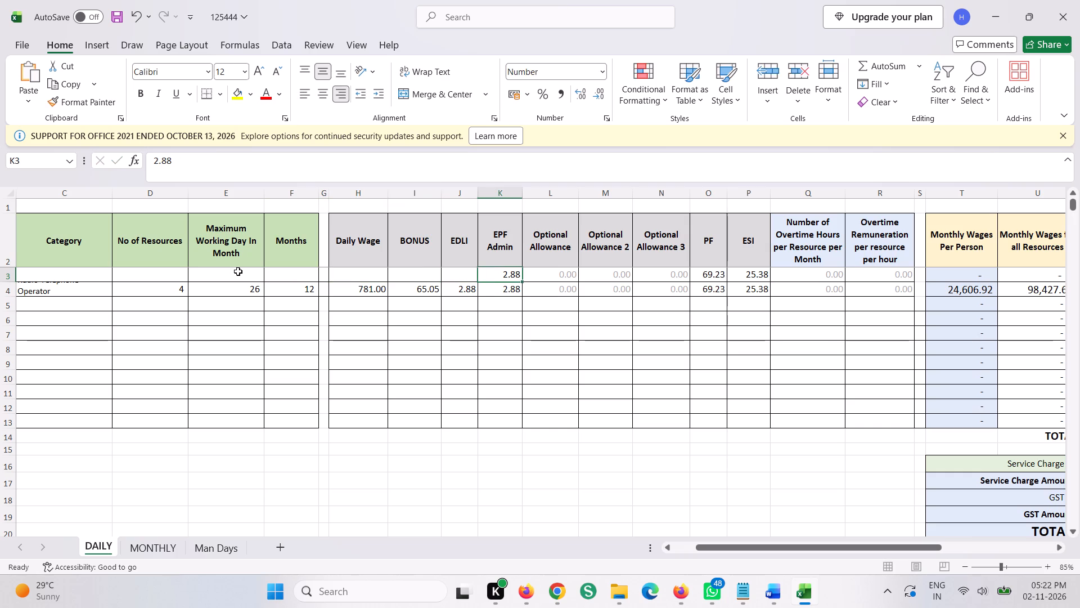
key(BackSpace)
key(Tab)
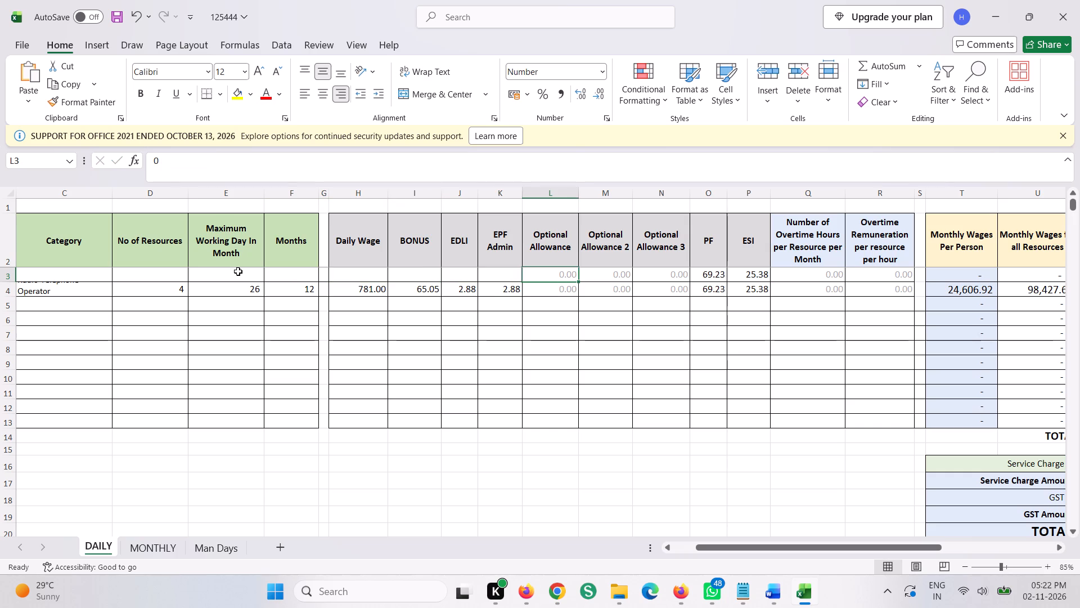
key(Right)
key(Right)
key(Right)
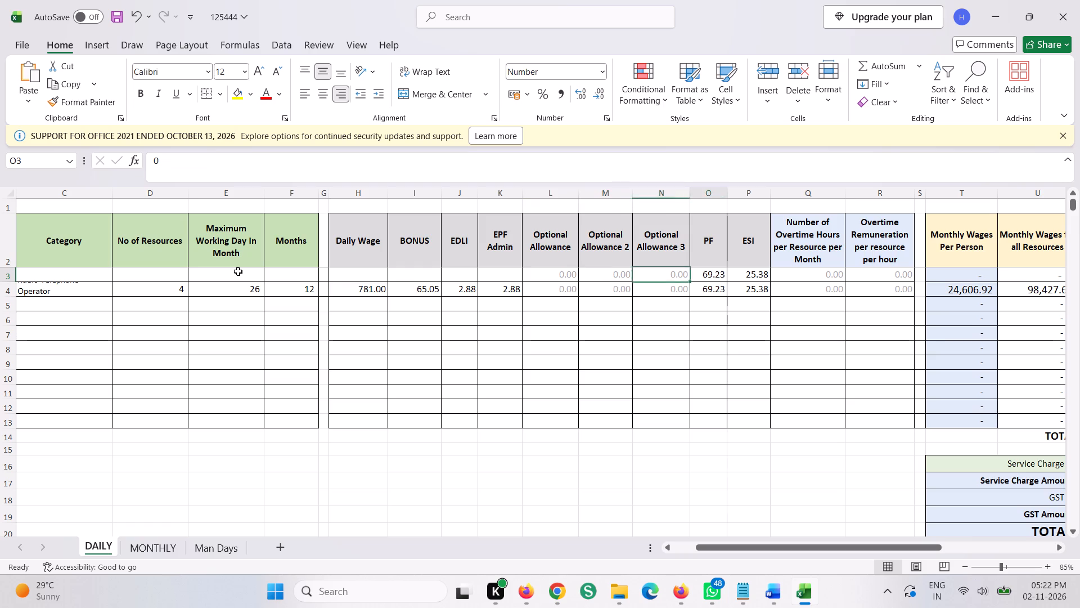
key(BackSpace)
key(Tab)
key(BackSpace)
key(Tab)
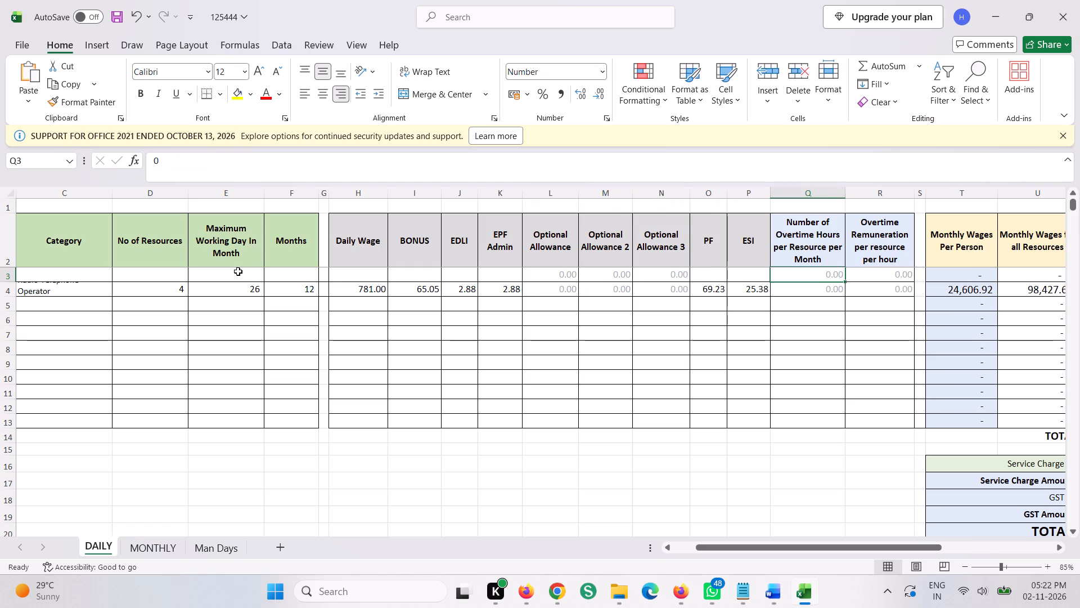
Clear the Category entry of the second wage row in the DAILY sheet.
key(Down)
key(Left)
key(Left)
key(Left)
key(Left)
key(Left)
key(Left)
key(Left)
key(Left)
key(Left)
key(Left)
key(Left)
key(Left)
key(Left)
key(Left)
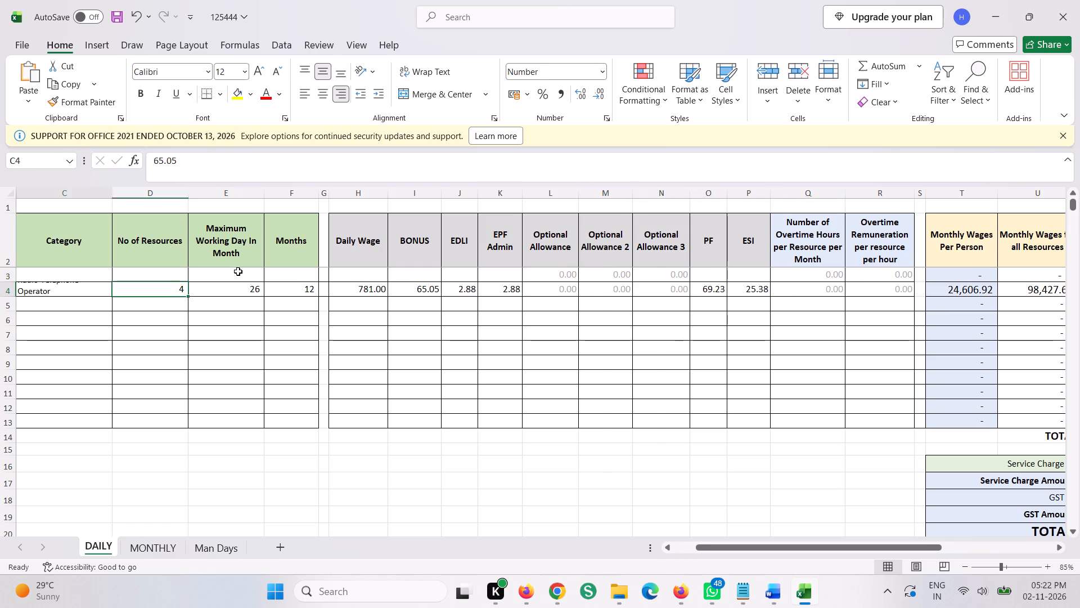
key(Left)
key(Up)
key(Up)
key(Down)
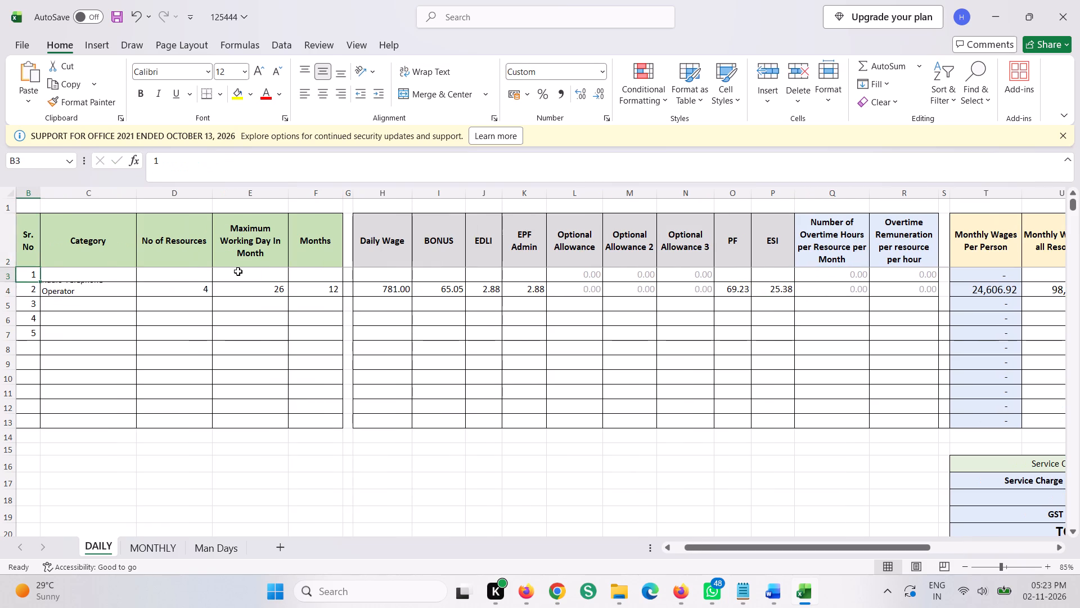
scroll(236, 275, up, 1)
click(88, 280)
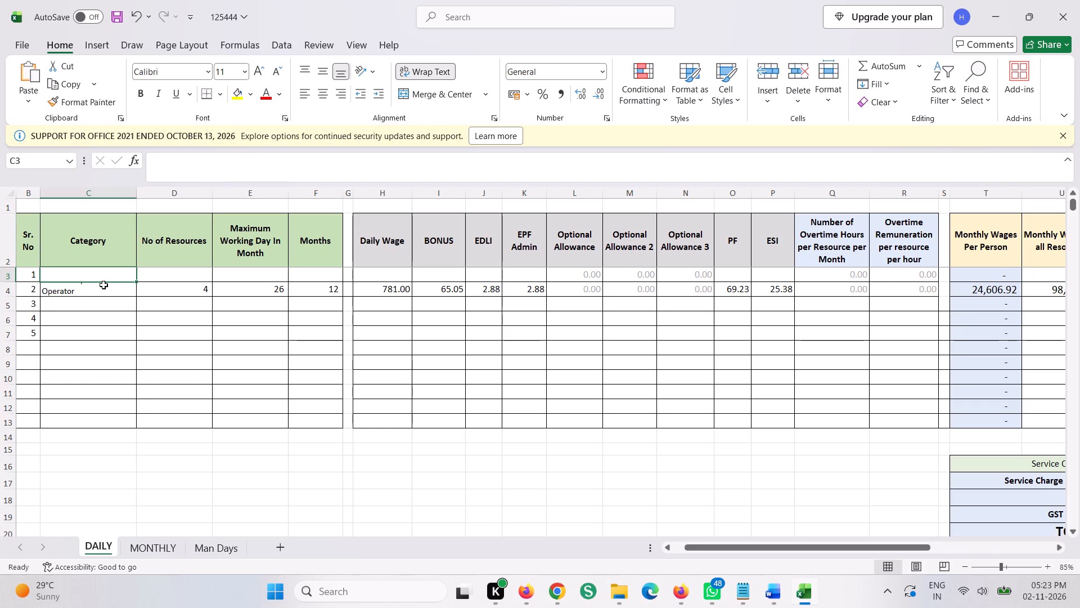
key(BackSpace)
click(85, 290)
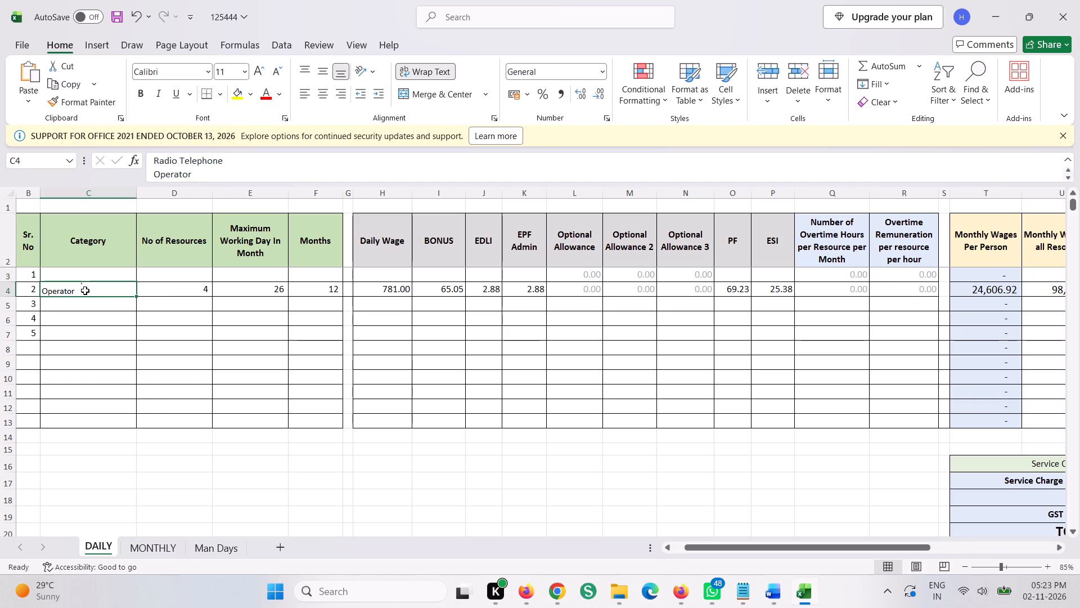
key(BackSpace)
Clear the second wage row's No of Resources, Maximum Working Day In Month and Months values.
key(Right)
key(Right)
key(Left)
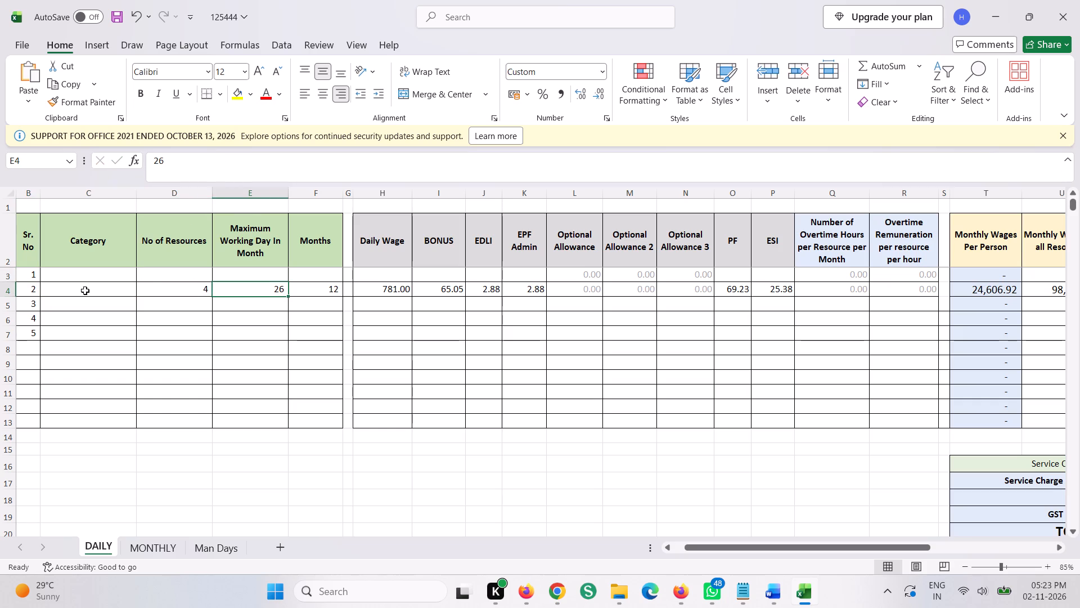
key(BackSpace)
key(Tab)
key(BackSpace)
key(Tab)
key(BackSpace)
key(Tab)
key(Right)
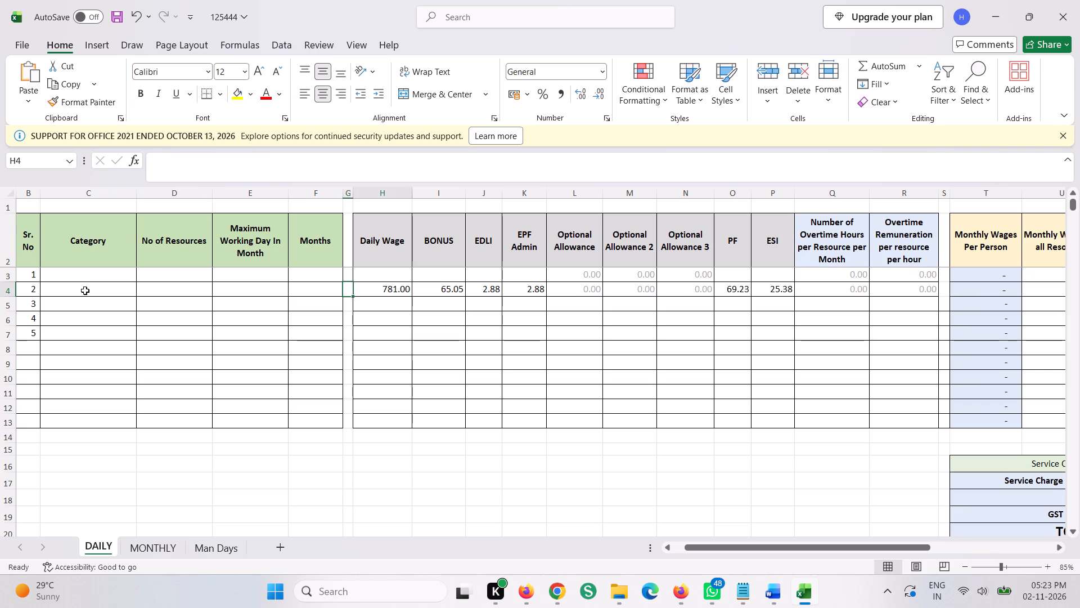
Clear the second wage row's Daily Wage, BONUS, EDLI and EPF Admin values.
key(BackSpace)
key(Tab)
key(BackSpace)
key(Tab)
key(BackSpace)
key(Tab)
key(BackSpace)
key(Tab)
Clear the second wage row's three Optional Allowance values, PF, ESI, overtime hours and overtime remuneration.
key(BackSpace)
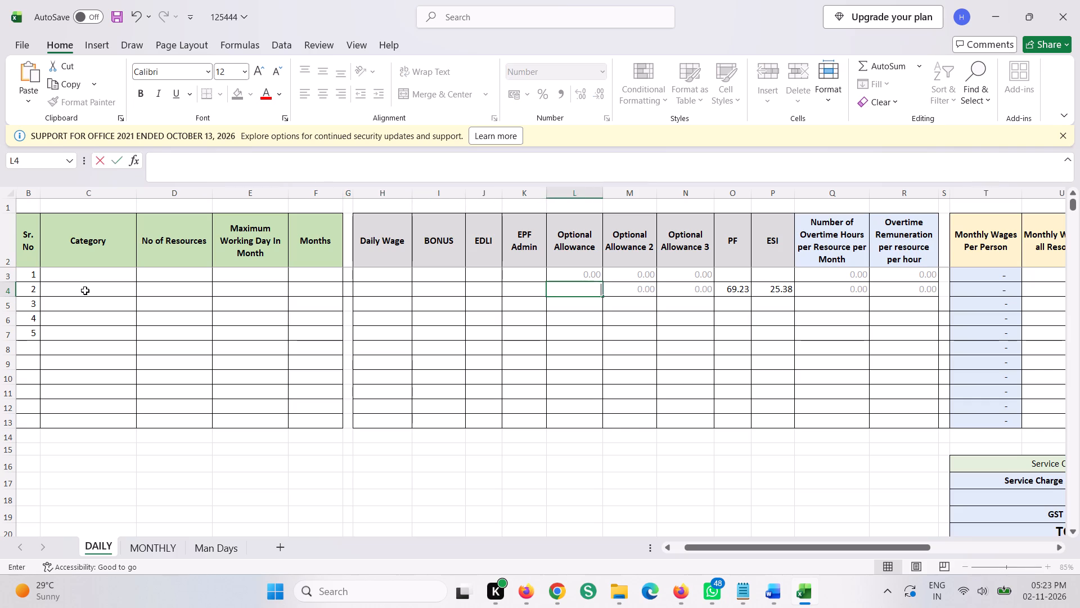
key(Tab)
key(BackSpace)
key(Tab)
key(BackSpace)
key(Tab)
key(BackSpace)
key(Tab)
key(BackSpace)
key(Tab)
key(BackSpace)
key(Tab)
key(BackSpace)
key(Tab)
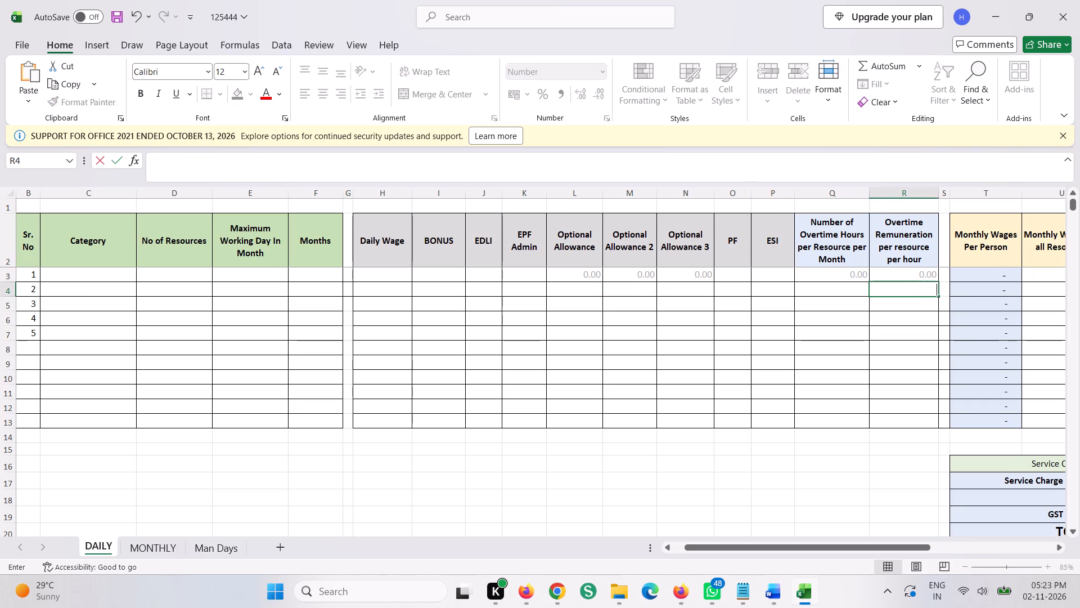
key(BackSpace)
key(Tab)
key(Tab)
key(Tab)
key(Tab)
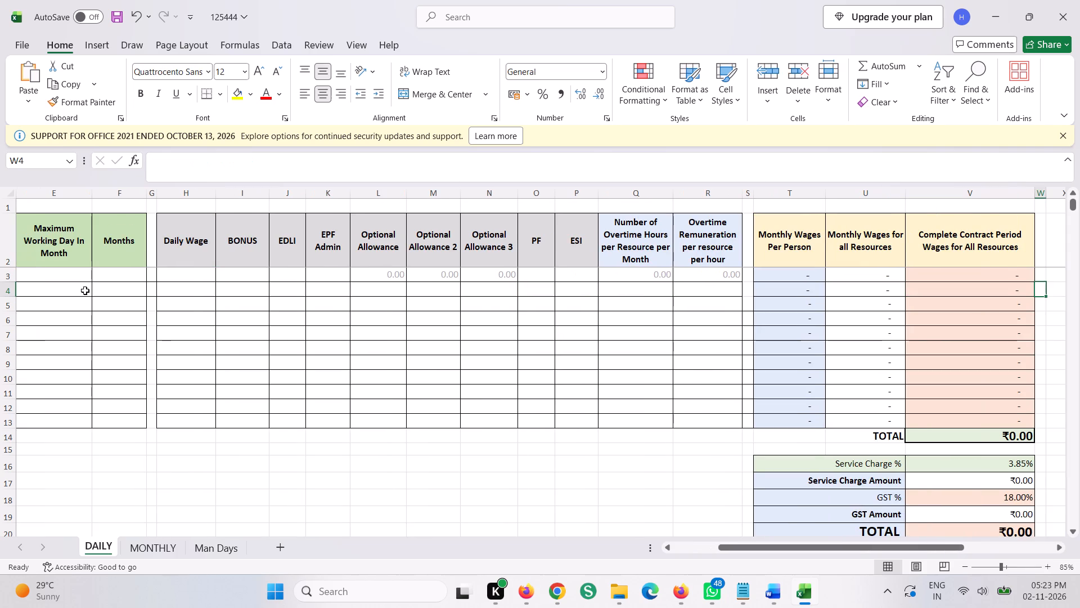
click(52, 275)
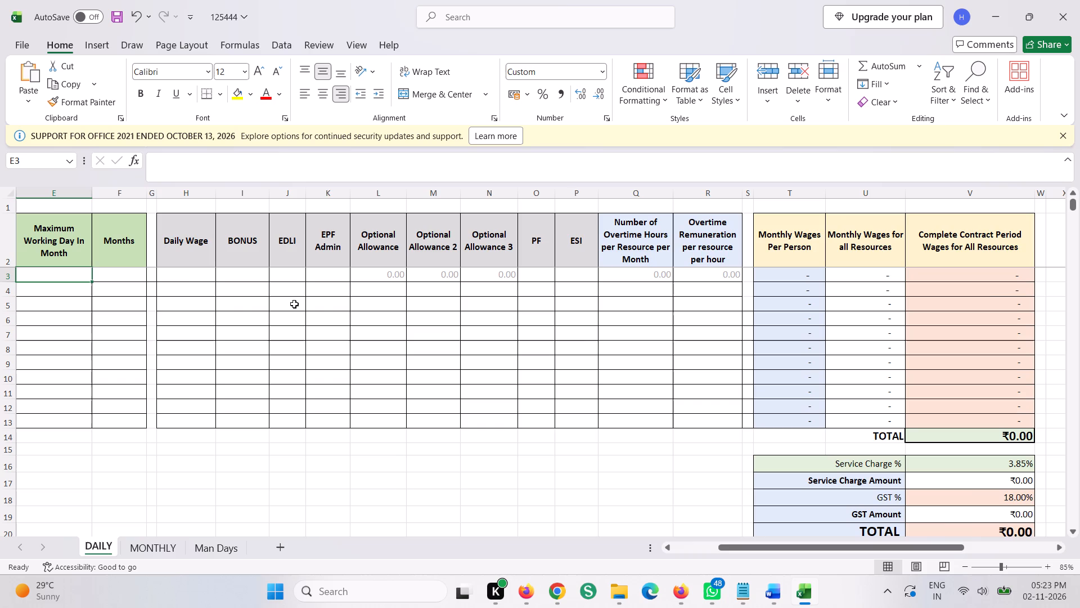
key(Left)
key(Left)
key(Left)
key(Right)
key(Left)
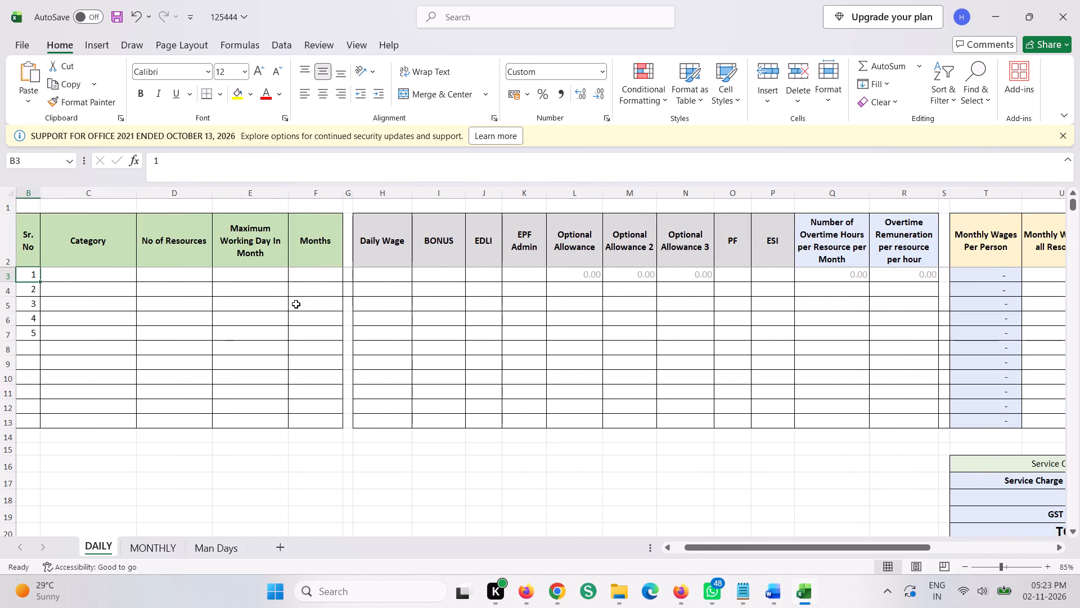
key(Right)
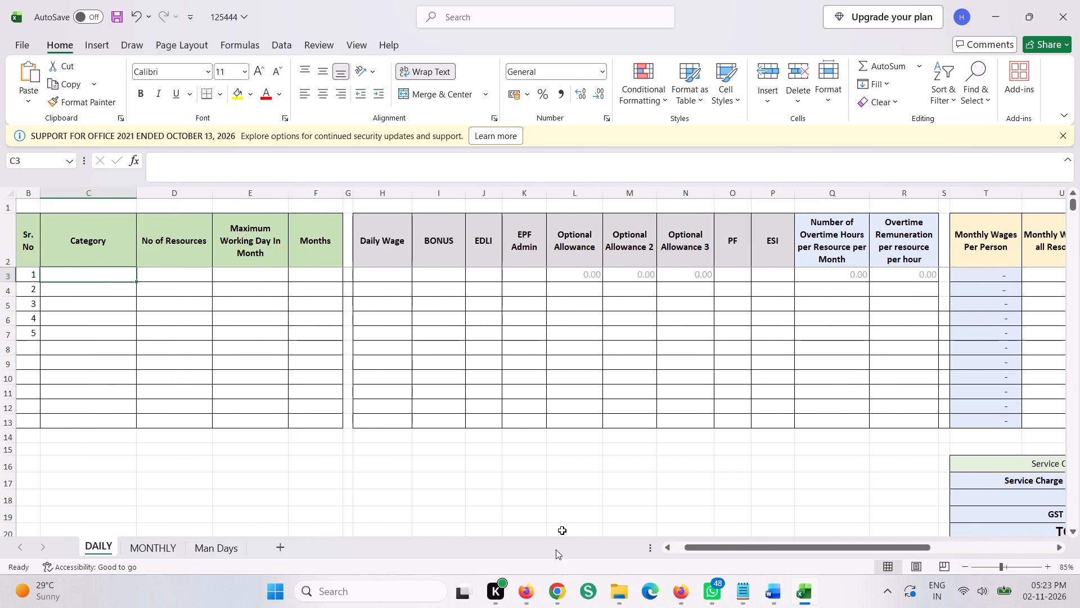
Switch to the Daily Tender Sheet in Firefox and check the files in the linked Drive folder GEM2026B8093479.
click(529, 588)
scroll(682, 355, down, 1)
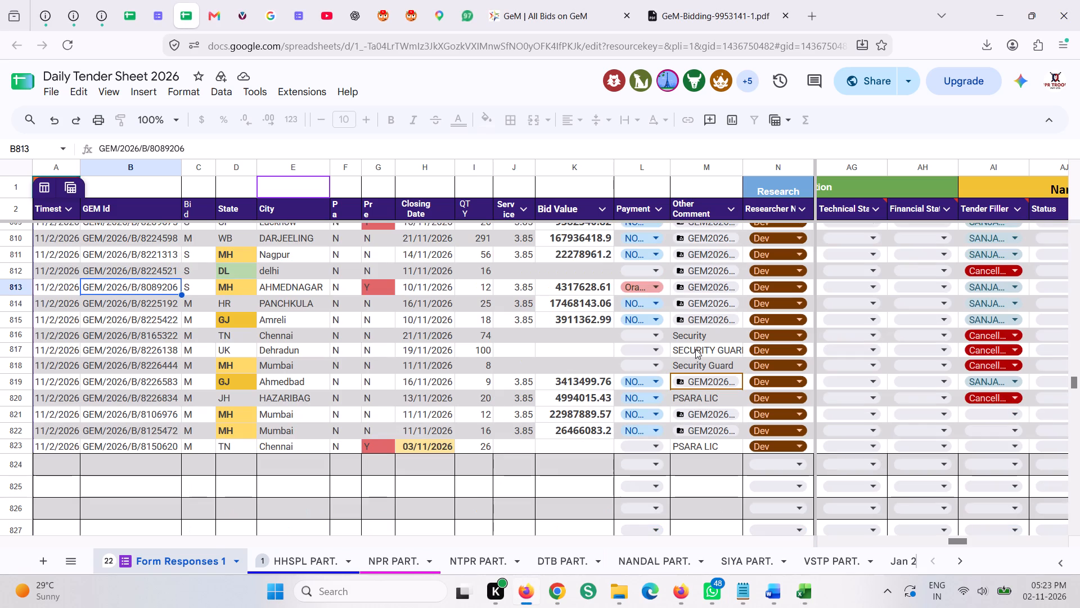
scroll(695, 349, up, 1)
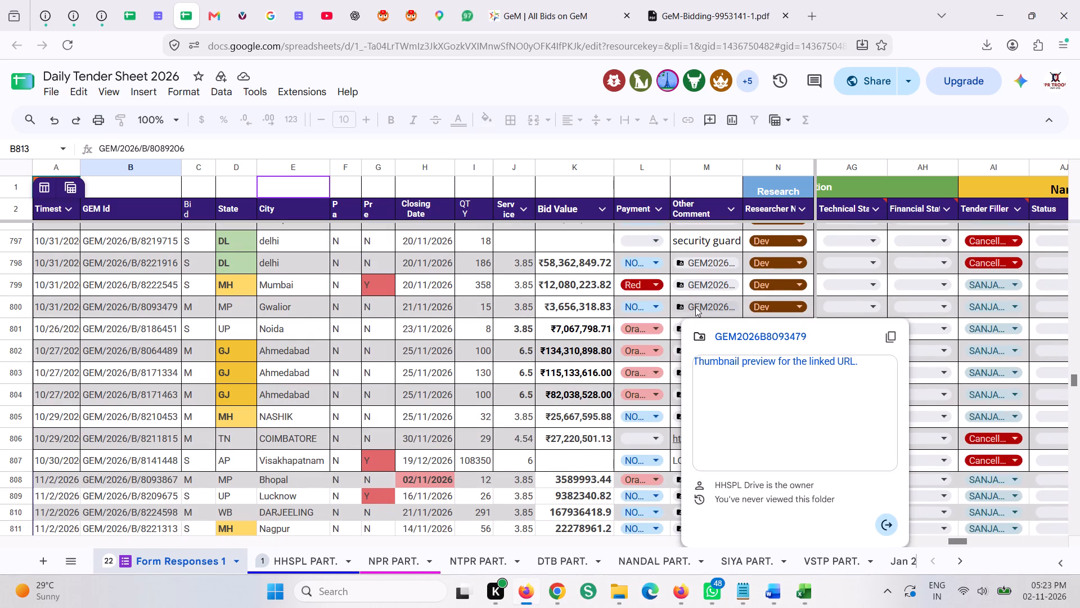
click(695, 307)
click(729, 336)
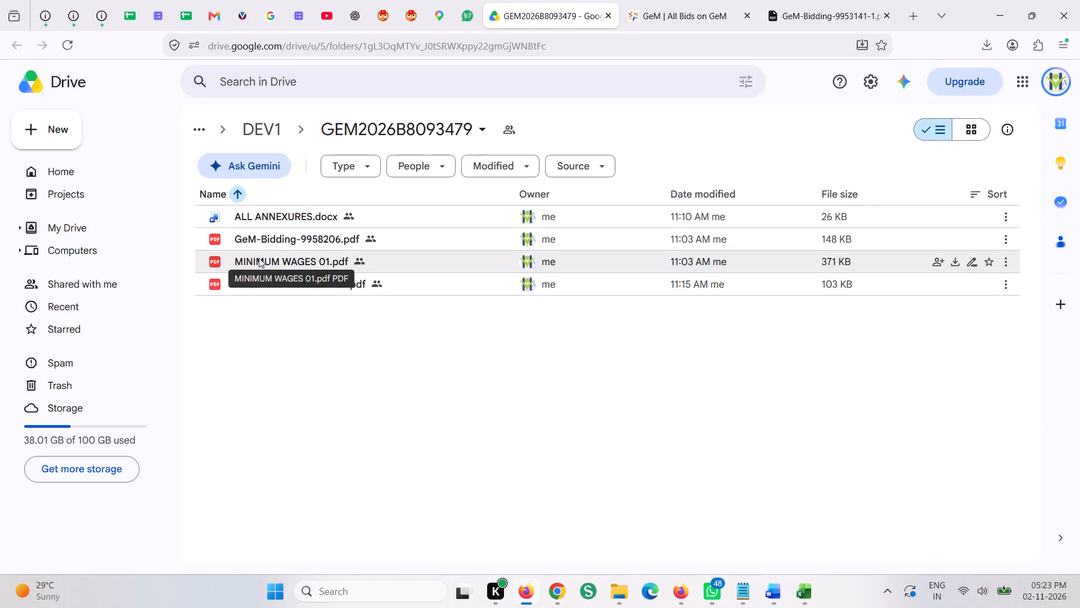
click(533, 0)
click(604, 13)
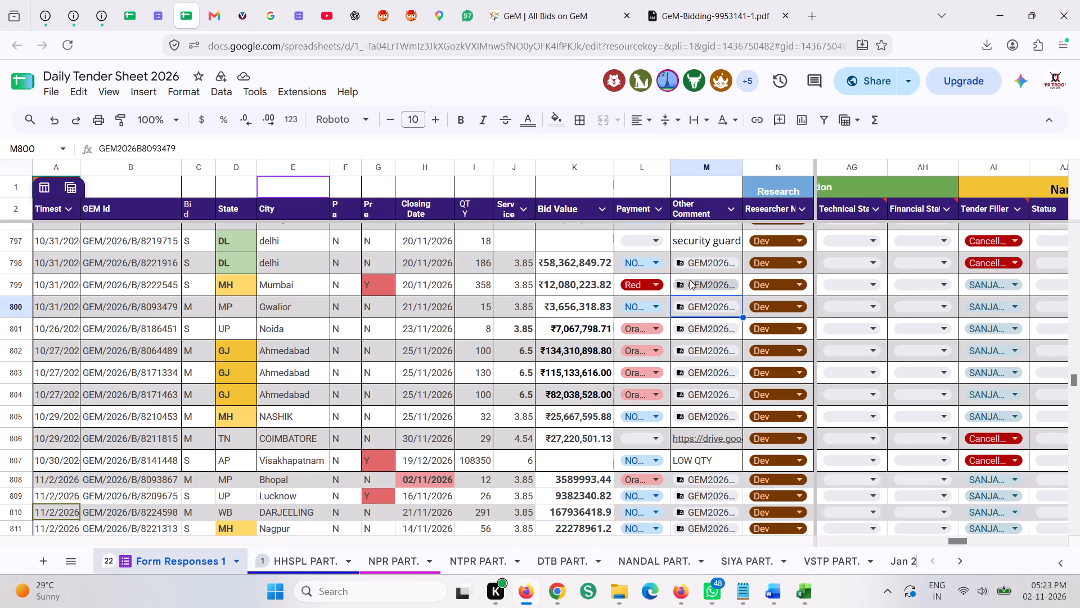
Open GeM-Bidding-10105717.pdf from the Drive folder linked to bid GEM/2026/B/8221916 in the tender sheet.
click(697, 267)
click(736, 289)
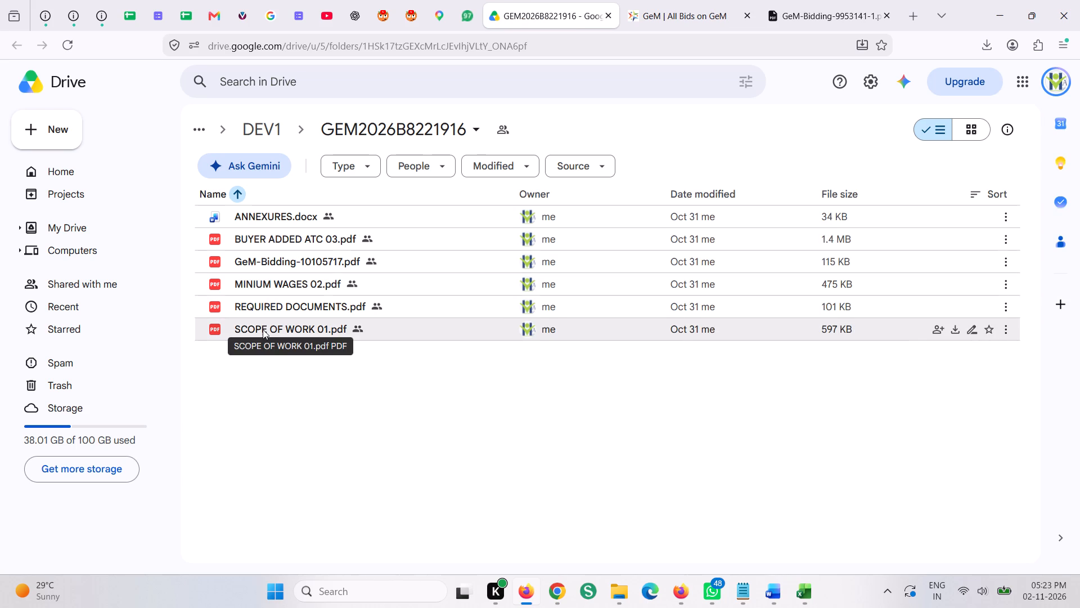
double_click(254, 265)
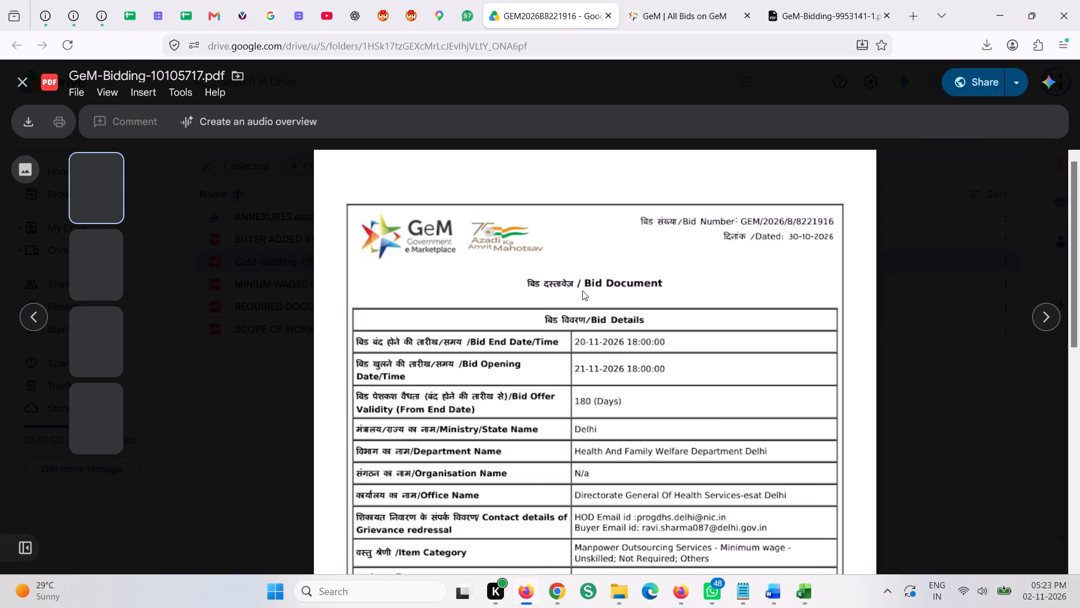
Copy the profile Sweeper from the bid's technical specifications into the first wage row's Category in Excel.
scroll(721, 368, down, 3)
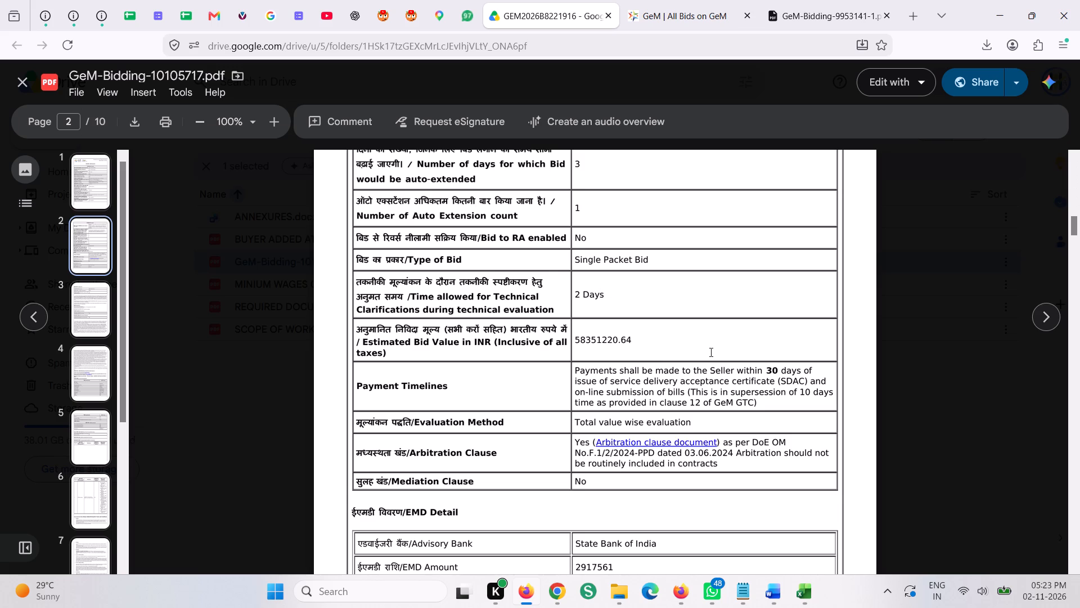
scroll(696, 347, down, 4)
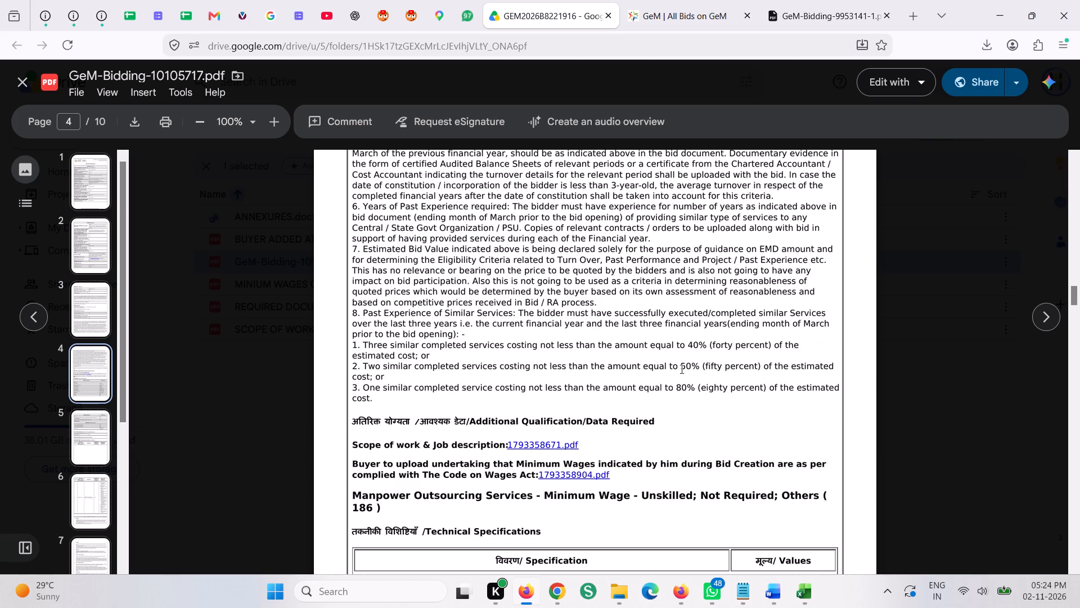
scroll(681, 369, down, 1)
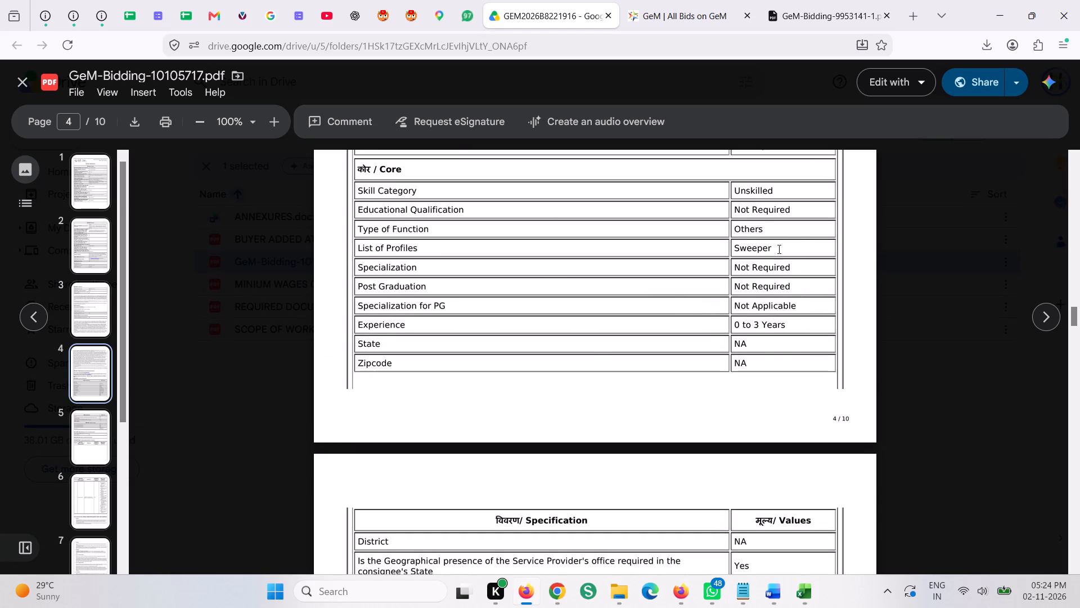
double_click(768, 246)
scroll(712, 328, down, 2)
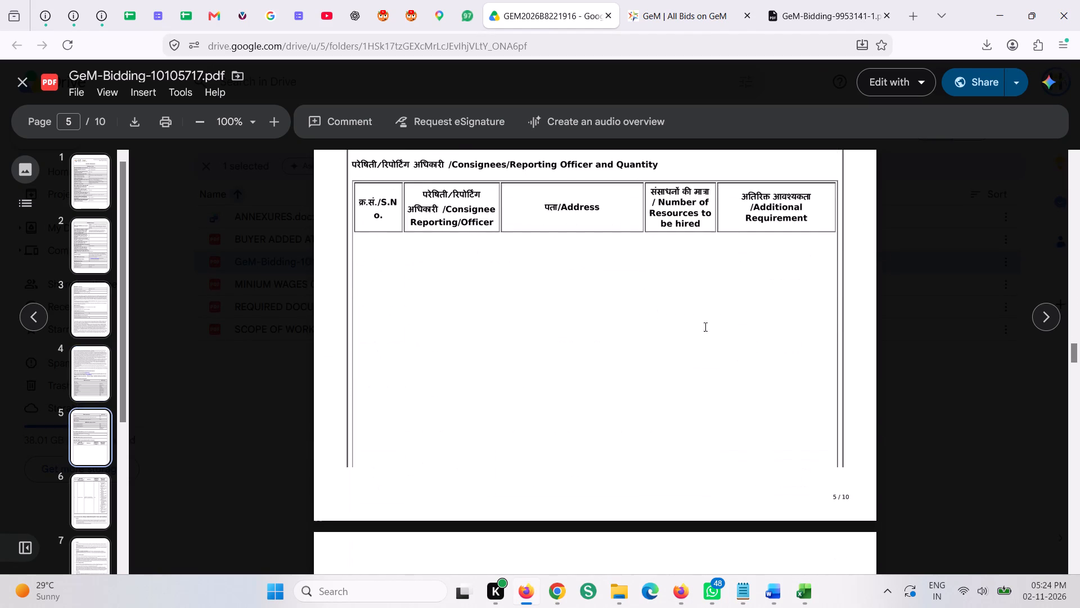
scroll(704, 327, up, 1)
scroll(611, 348, down, 2)
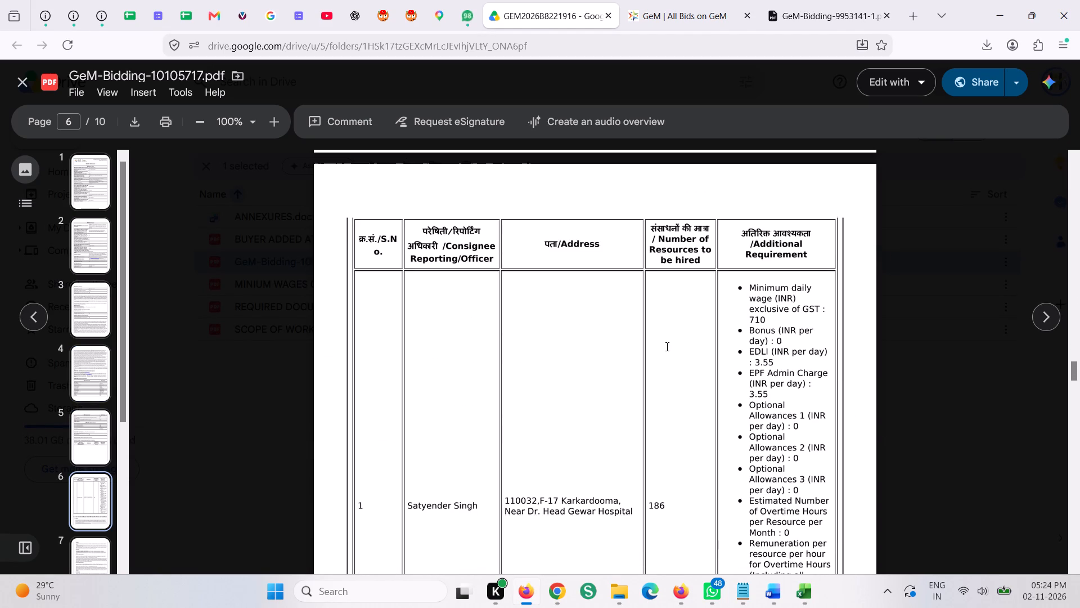
scroll(659, 347, up, 4)
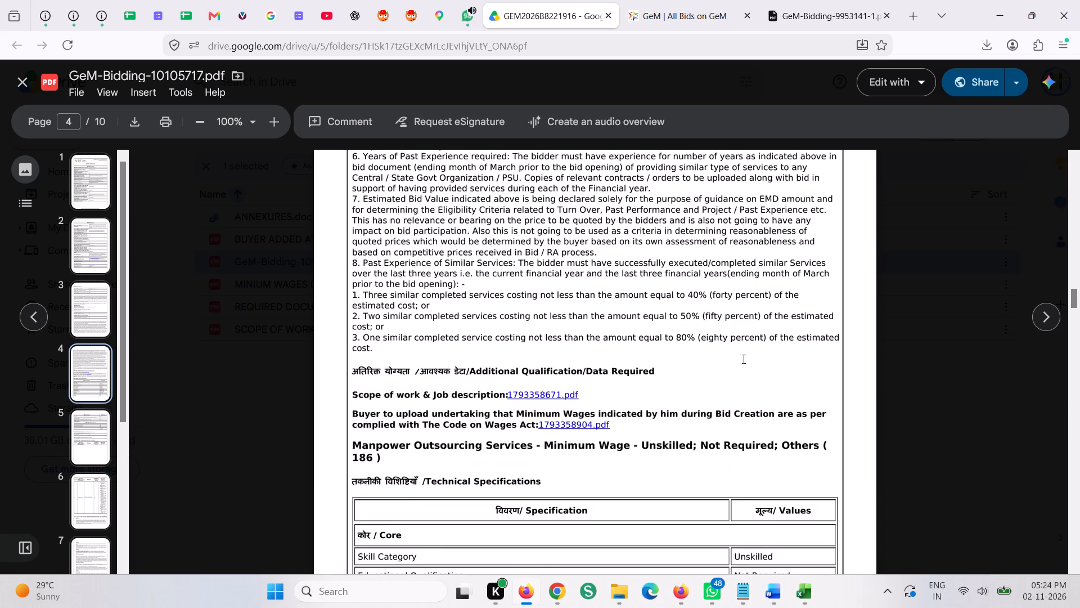
scroll(745, 366, down, 1)
key(ctrl+c)
key(ctrl+c)
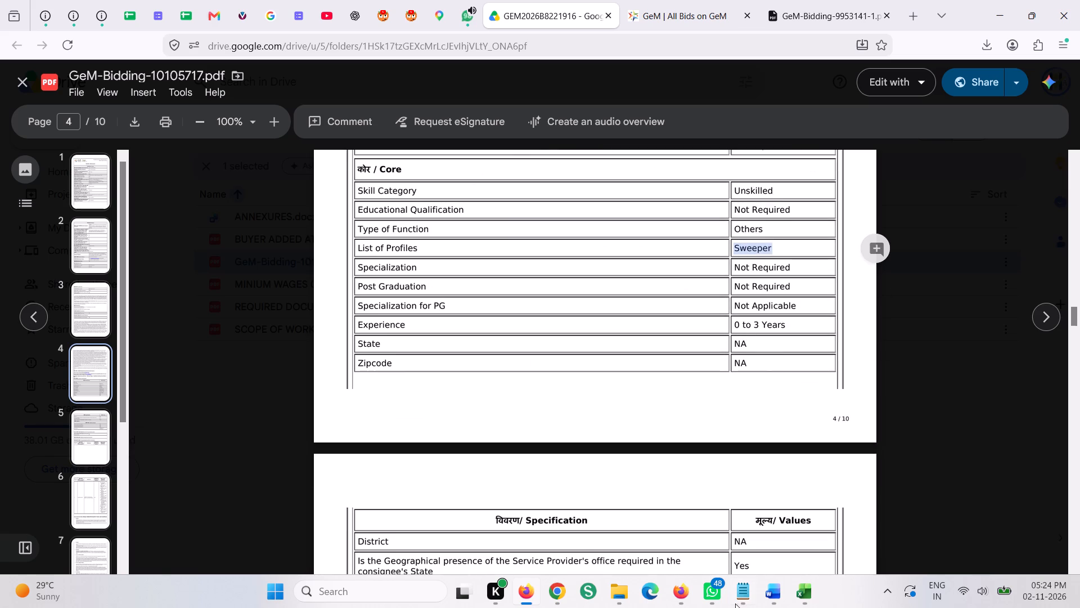
click(805, 589)
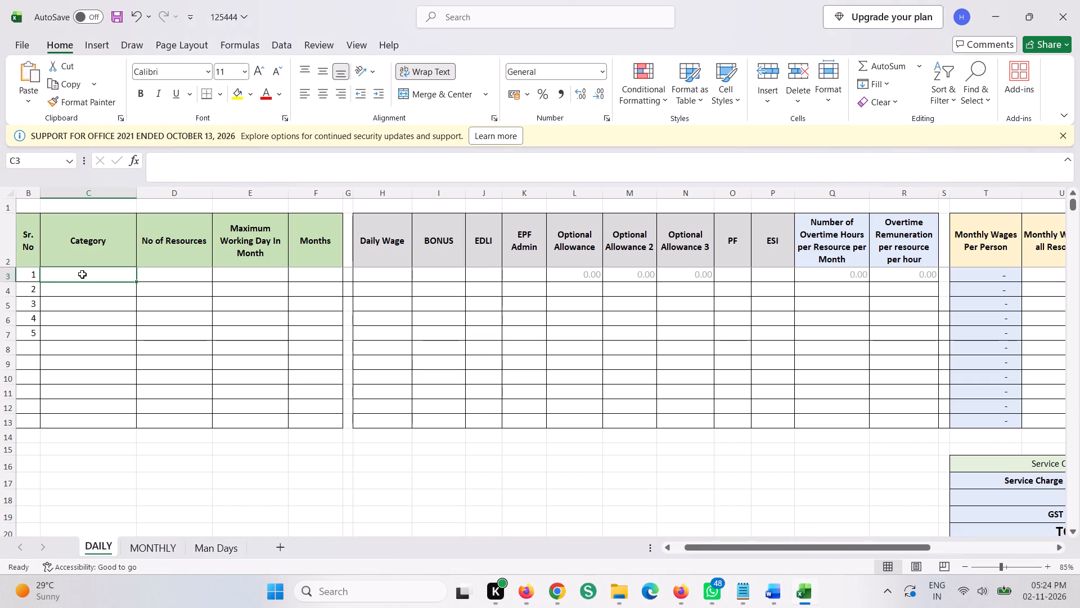
double_click(82, 274)
key(ctrl+v)
Copy 186 from the bid's number of resources to be hired into the first wage row's No of Resources.
click(169, 275)
key(alt+Tab)
scroll(715, 392, down, 1)
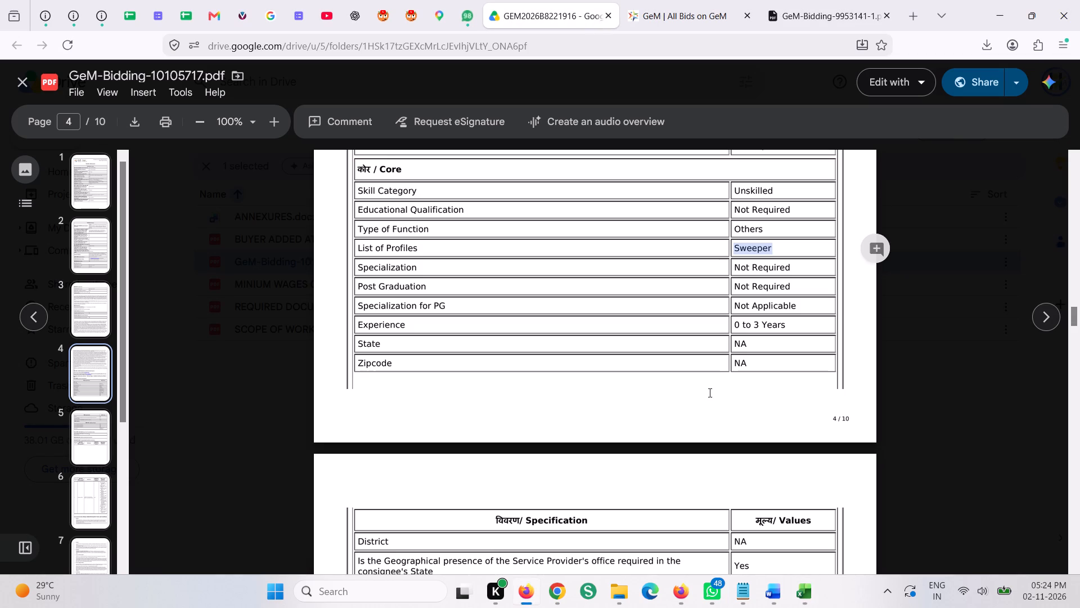
scroll(709, 392, down, 1)
scroll(666, 344, down, 2)
scroll(679, 356, up, 1)
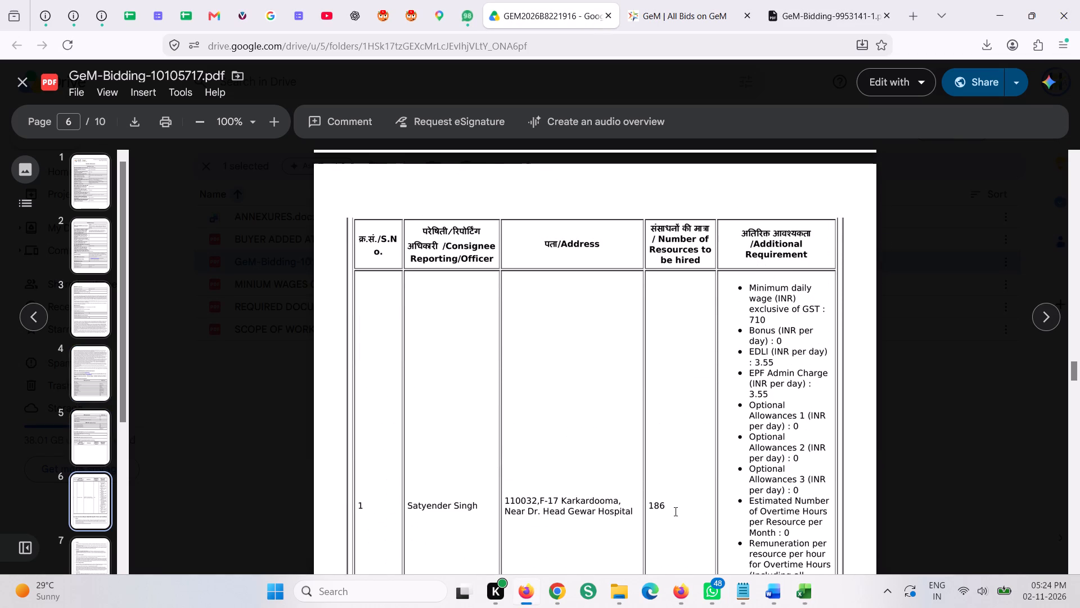
double_click(658, 507)
key(ctrl+c)
key(ctrl+c)
key(alt+Tab)
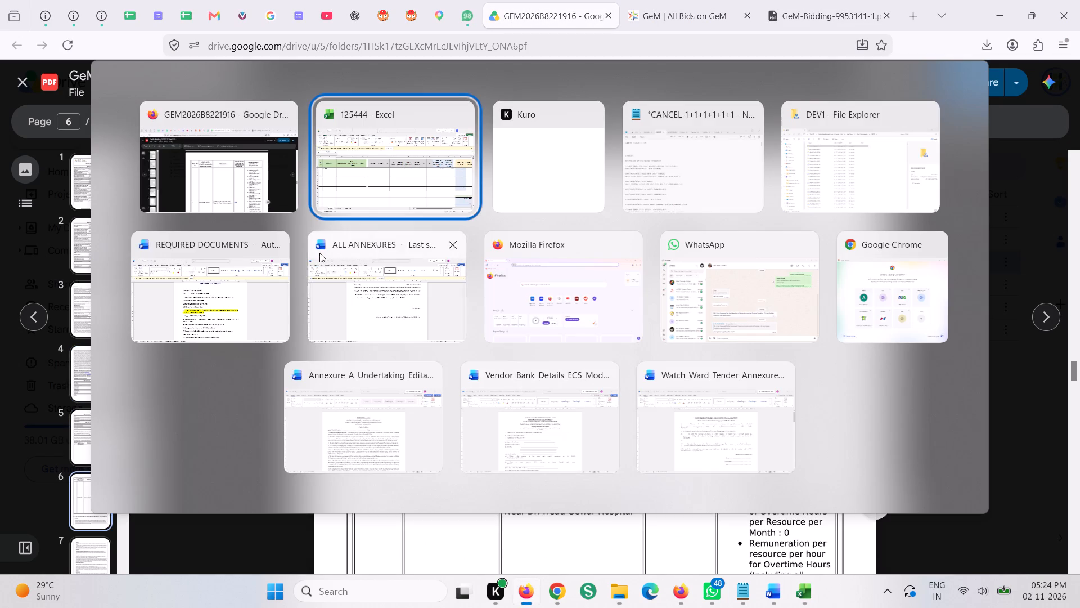
click(378, 180)
key(ctrl+v)
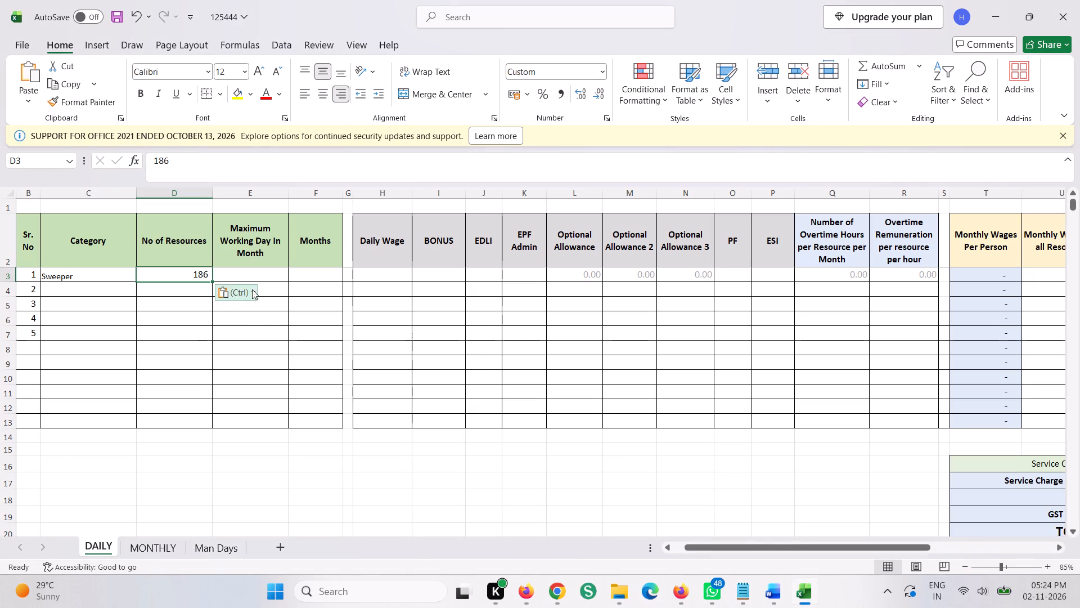
Look up the working days and tenure in the bid and enter 26 days and 12 months in the Sweeper row.
click(252, 272)
key(alt+Tab)
scroll(730, 387, down, 1)
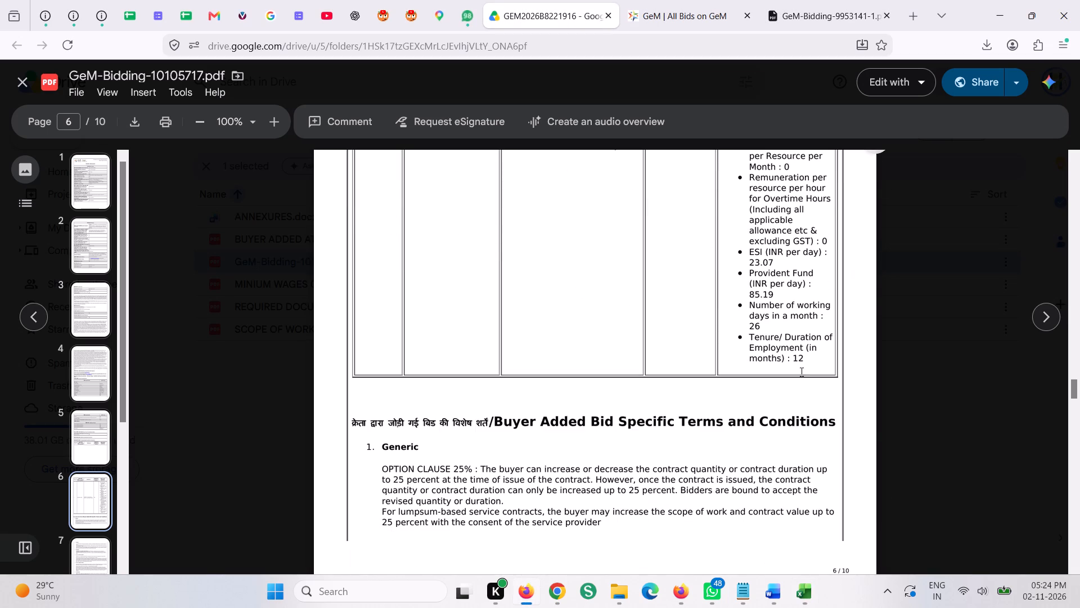
key(alt+Tab)
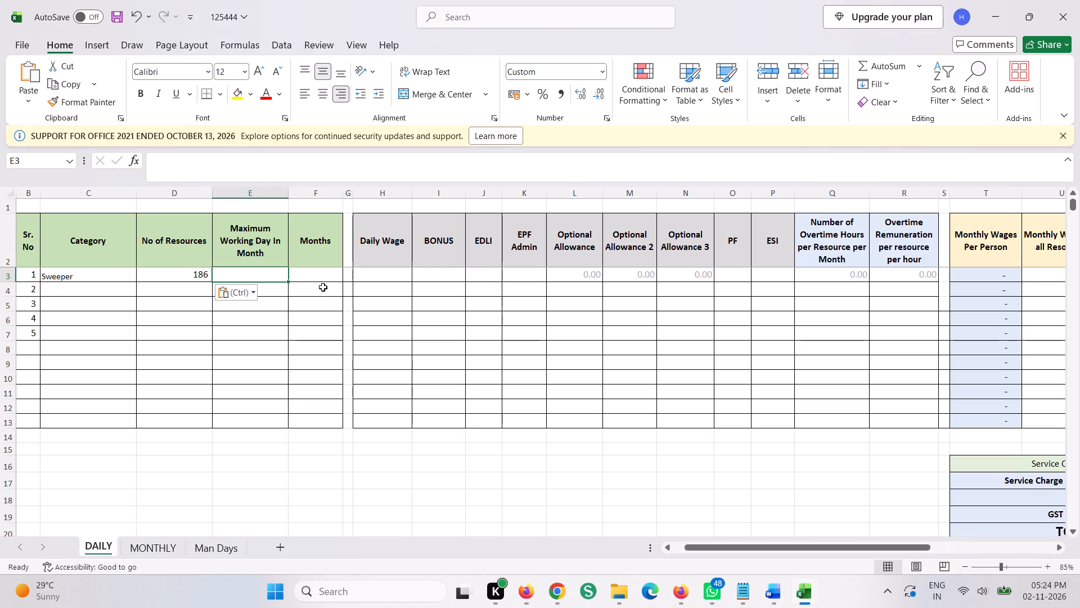
text(26)
key(Tab)
text(12)
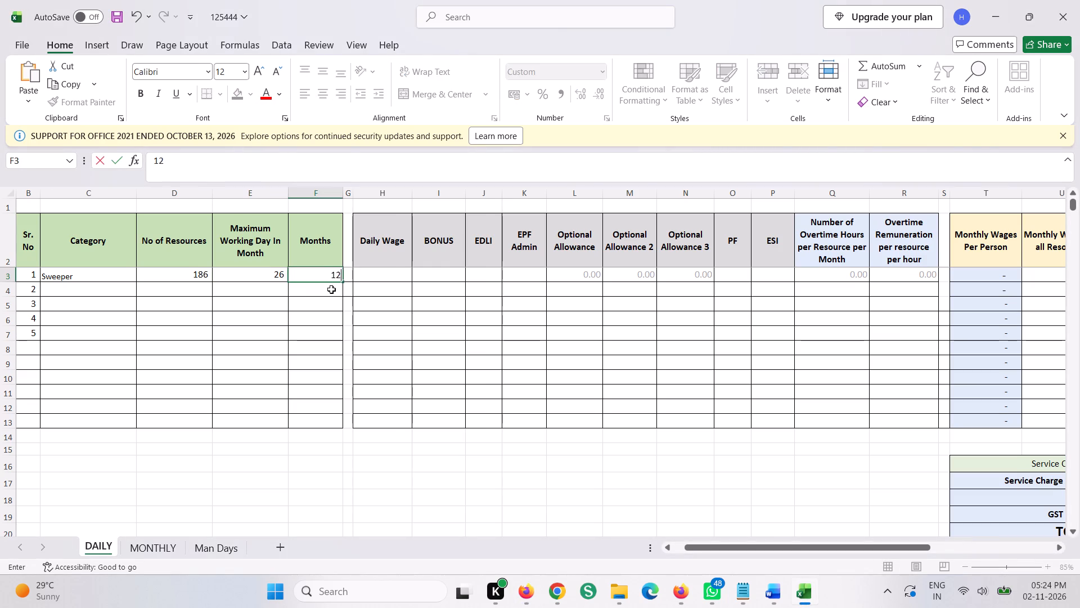
key(Tab)
Look up the bid's minimum daily wage and bonus, and enter 710 and 0 in the Excel Sweeper row.
key(alt+Tab)
scroll(405, 252, up, 1)
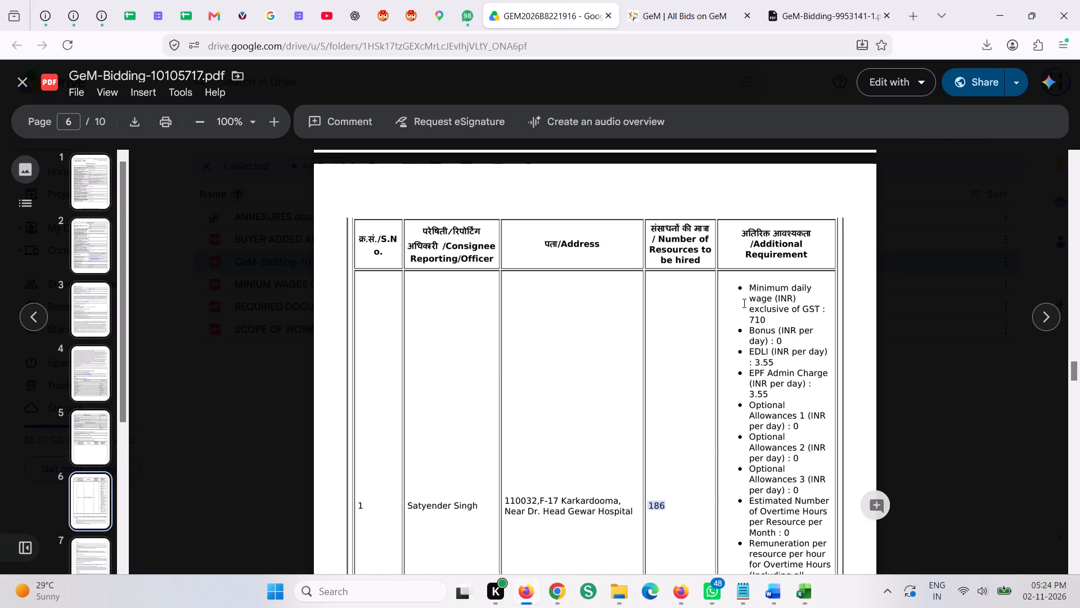
key(alt+Tab)
click(381, 276)
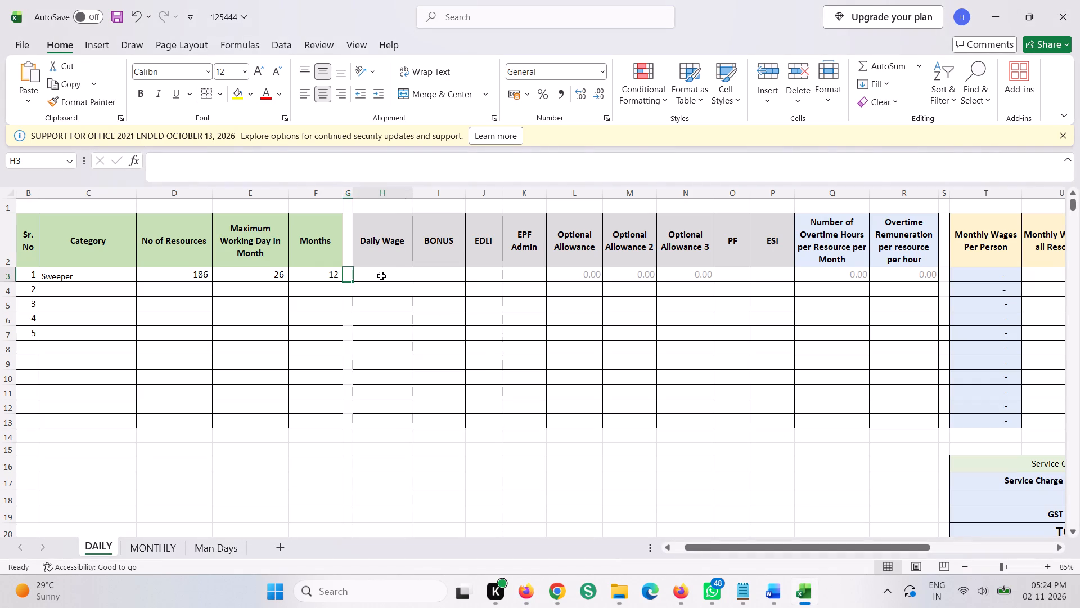
text(710)
key(Tab)
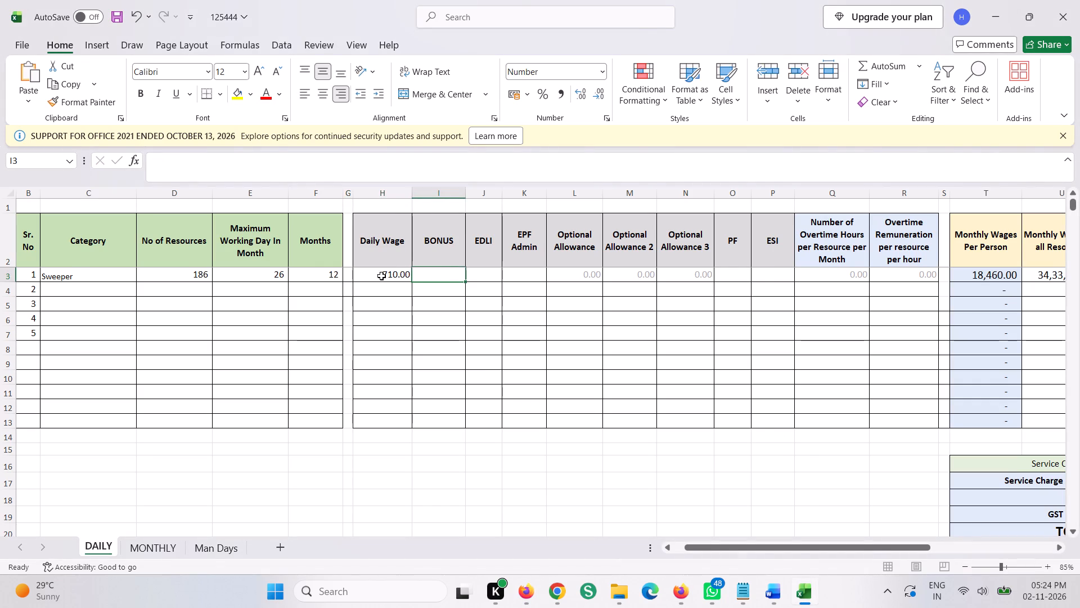
key(alt+Tab)
key(alt+Tab)
key(0)
key(Tab)
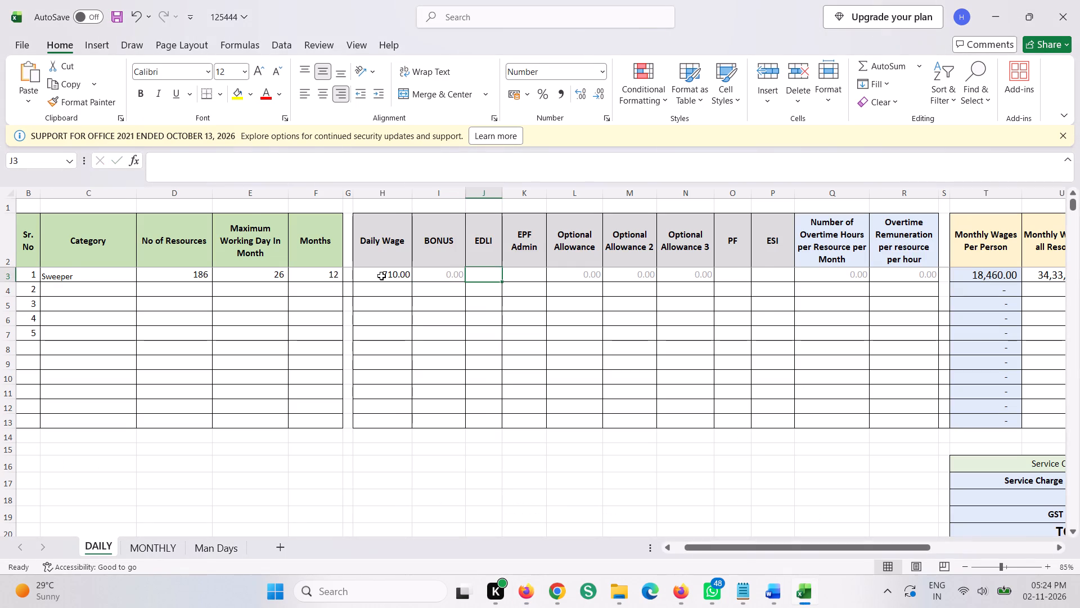
Enter the bid's EDLI of 3.55 and EPF Admin charge of 3.55 in the Sweeper row.
key(alt+Tab)
key(alt+Tab)
text(3.55)
key(Tab)
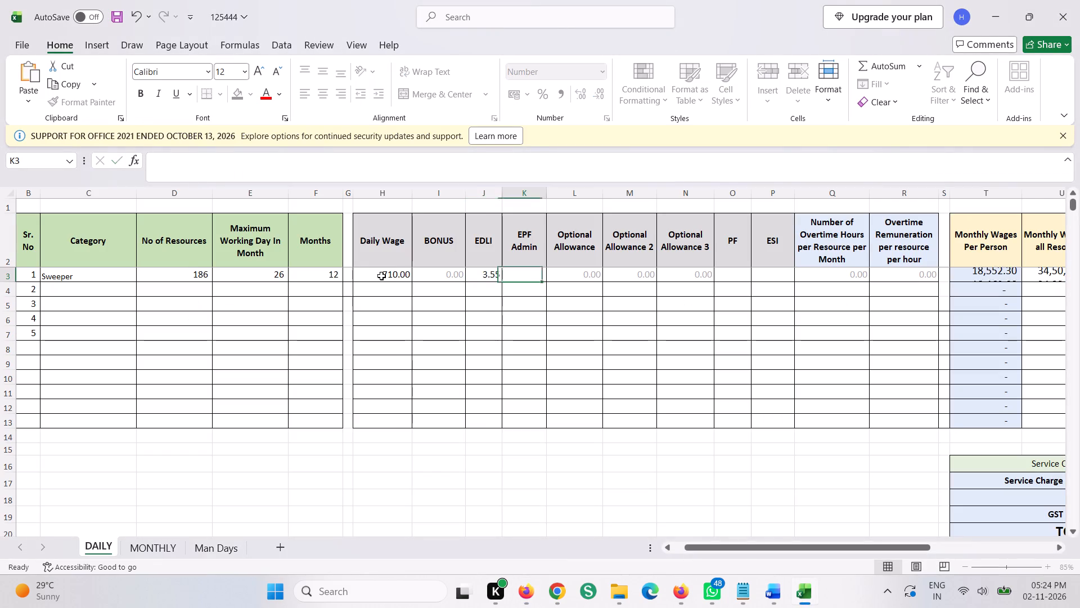
key(alt+Tab)
key(alt+Tab)
text(3.55)
key(Tab)
Enter 0 for Optional Allowances 1, 2 and 3 in the Sweeper row, as specified in the bid.
key(alt+Tab)
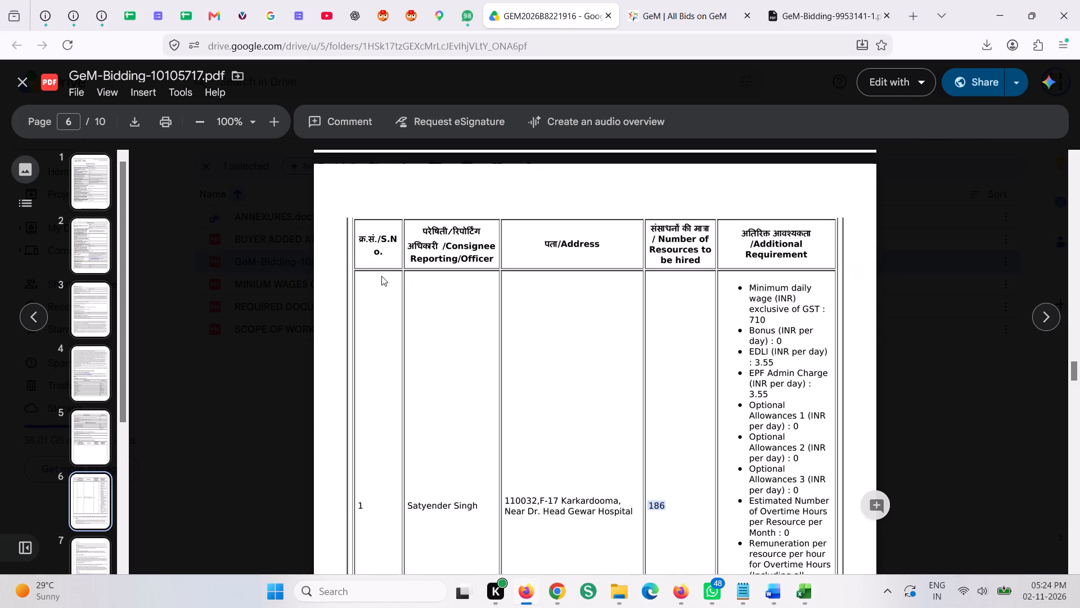
key(alt+Tab)
key(0)
key(Tab)
key(0)
key(Tab)
key(0)
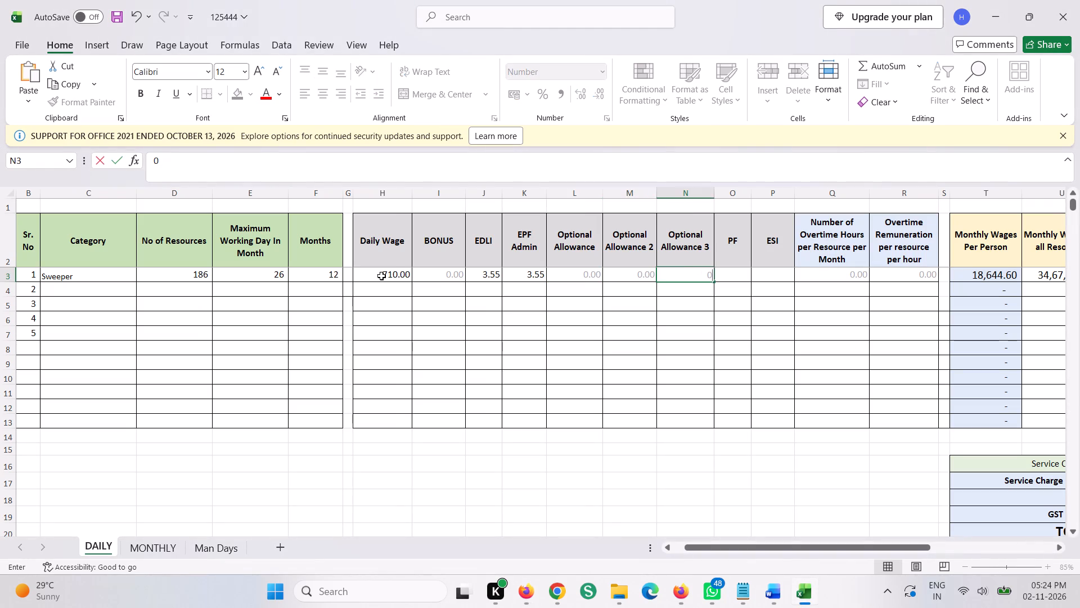
key(Tab)
Copy the ESI rate 23.07 from the bid's additional requirements into the Sweeper row's ESI cell.
key(alt+Tab)
scroll(447, 321, down, 1)
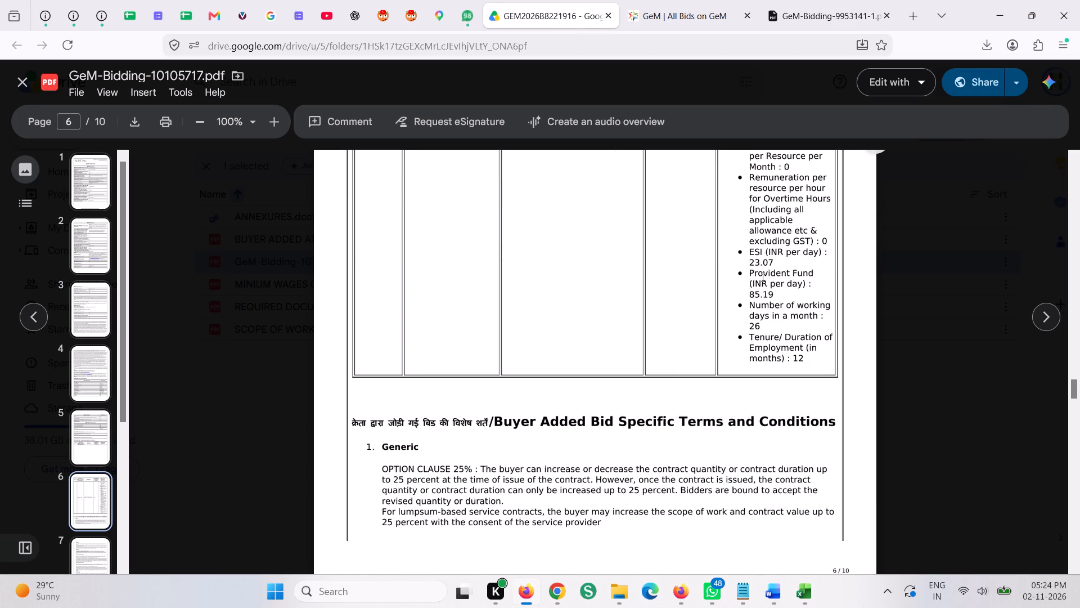
click(752, 261)
drag(752, 261, 783, 265)
key(ctrl+c)
key(ctrl+c)
key(alt+Tab)
double_click(776, 274)
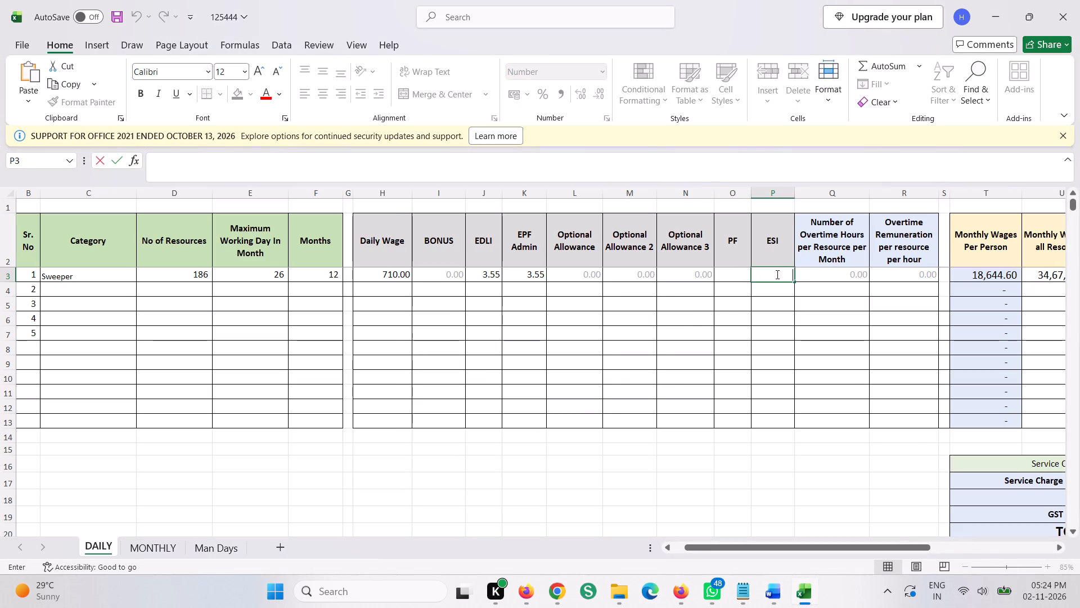
key(ctrl+v)
click(673, 333)
Copy the Provident Fund rate 85.19 from the bid into the Sweeper row's PF cell.
key(alt+Tab)
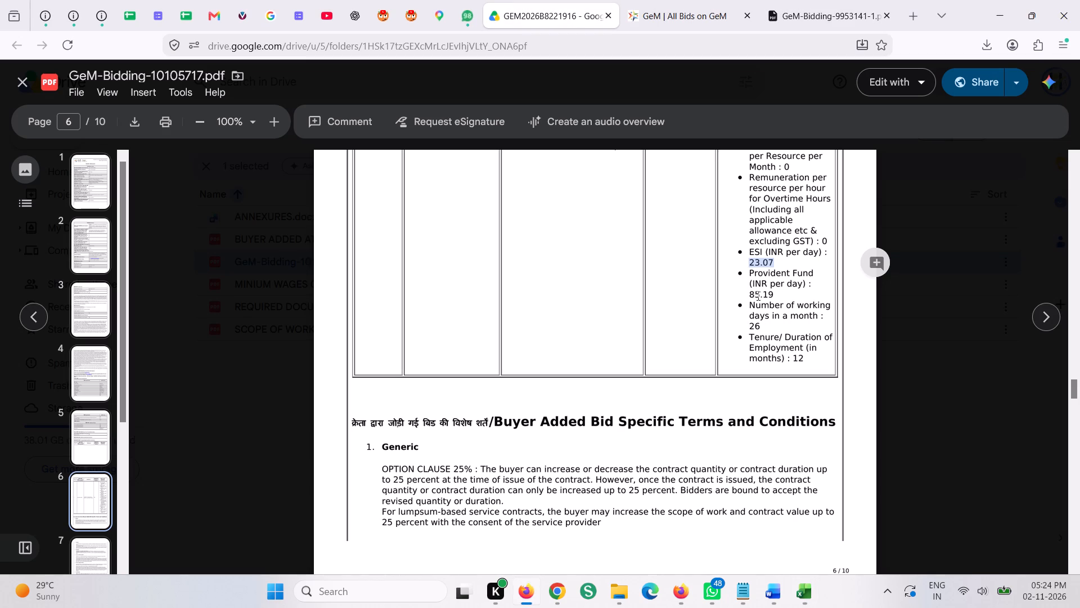
click(752, 293)
drag(752, 293, 771, 293)
key(ctrl+c)
key(ctrl+c)
key(ctrl+c)
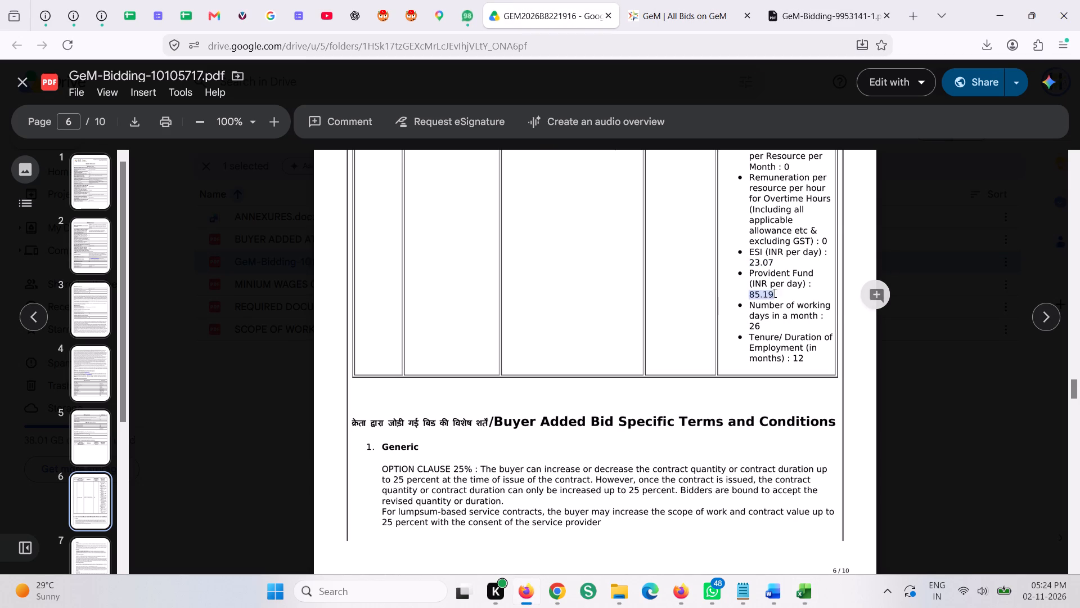
key(alt+Tab)
click(744, 276)
key(alt+Tab)
key(alt+Tab)
key(ctrl+v)
click(609, 350)
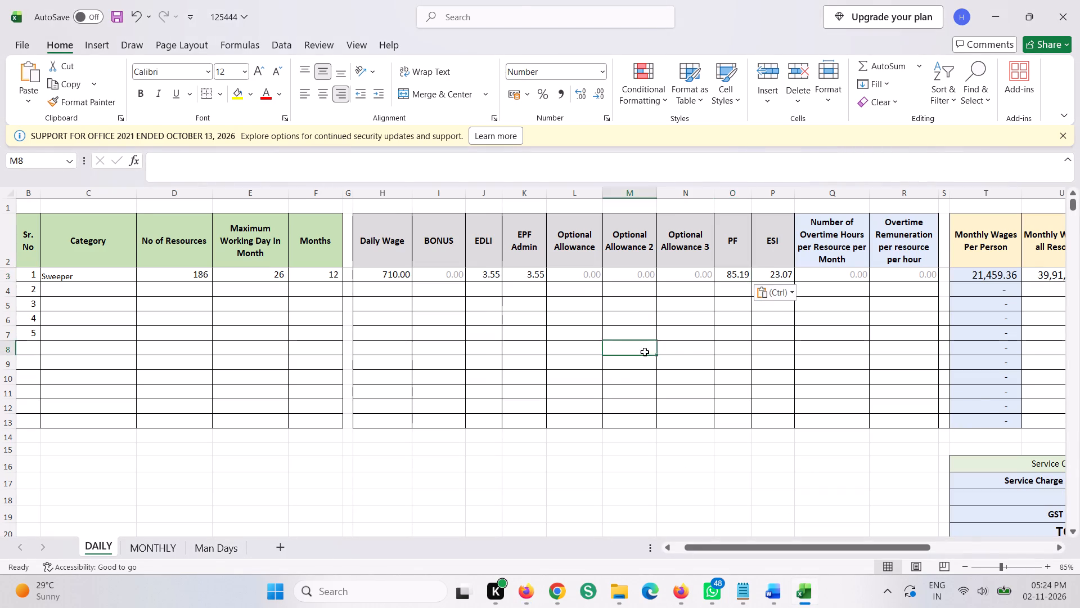
Check the Sweeper row against the bid's additional requirements, including the overtime hours and overtime remuneration.
key(alt+Tab)
key(alt+Tab)
key(alt+Tab)
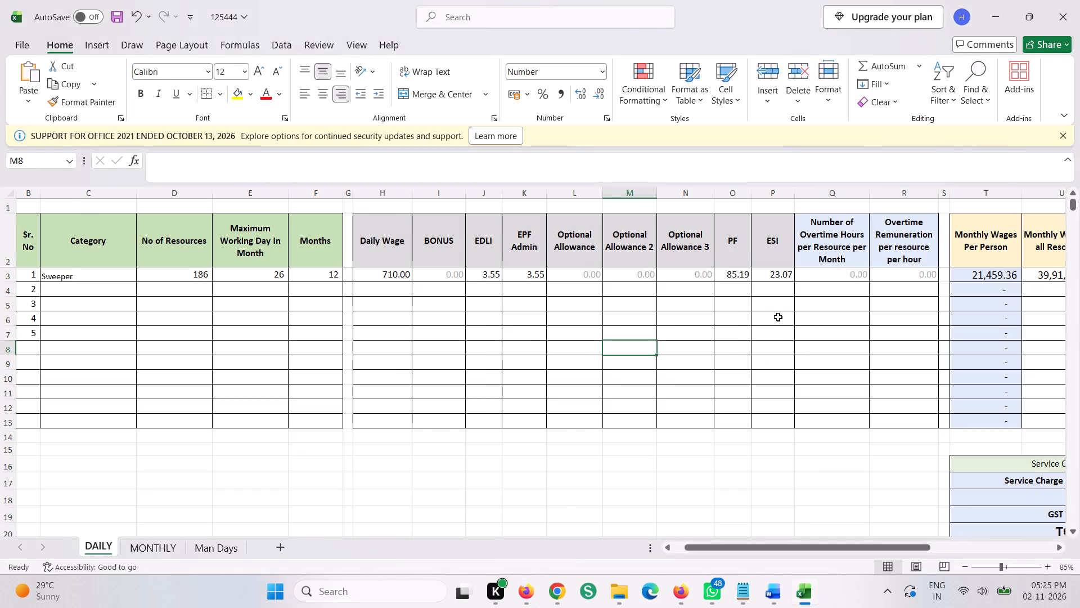
scroll(721, 328, up, 1)
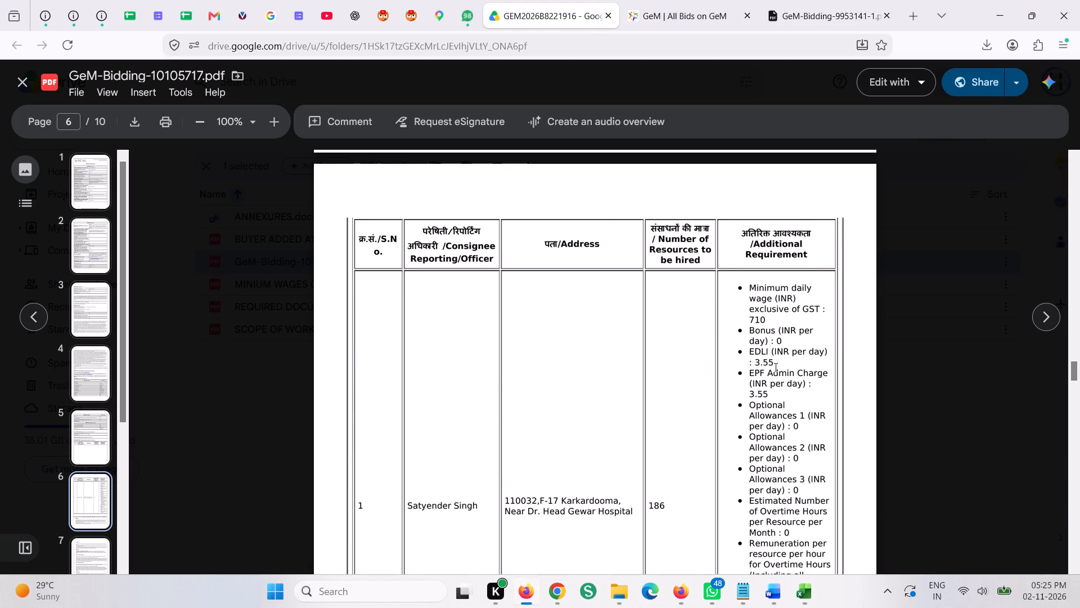
key(alt+Tab)
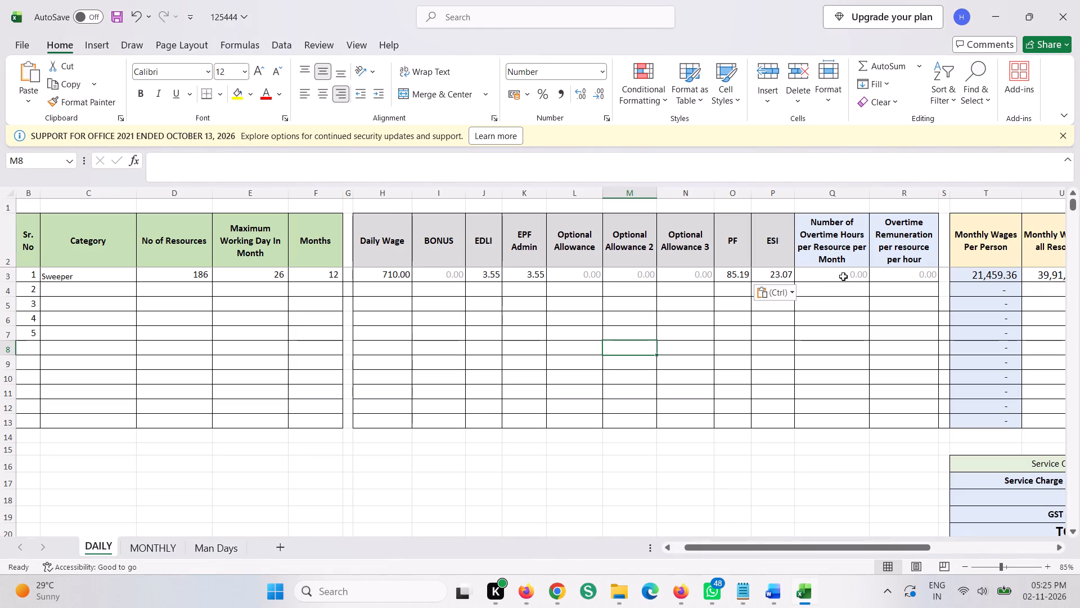
click(843, 276)
click(906, 276)
scroll(823, 417, down, 1)
scroll(789, 393, up, 1)
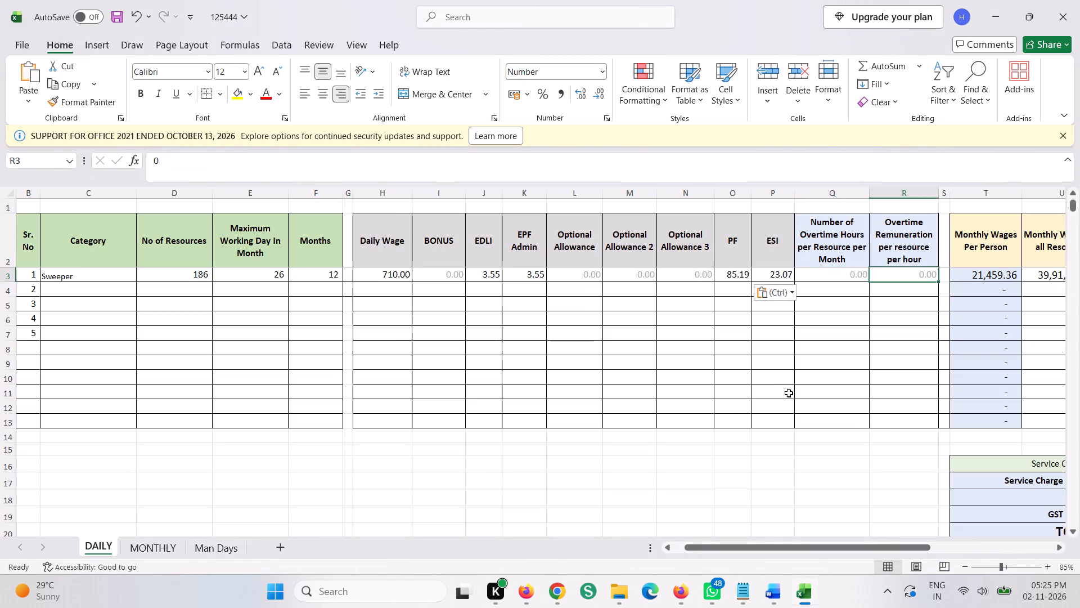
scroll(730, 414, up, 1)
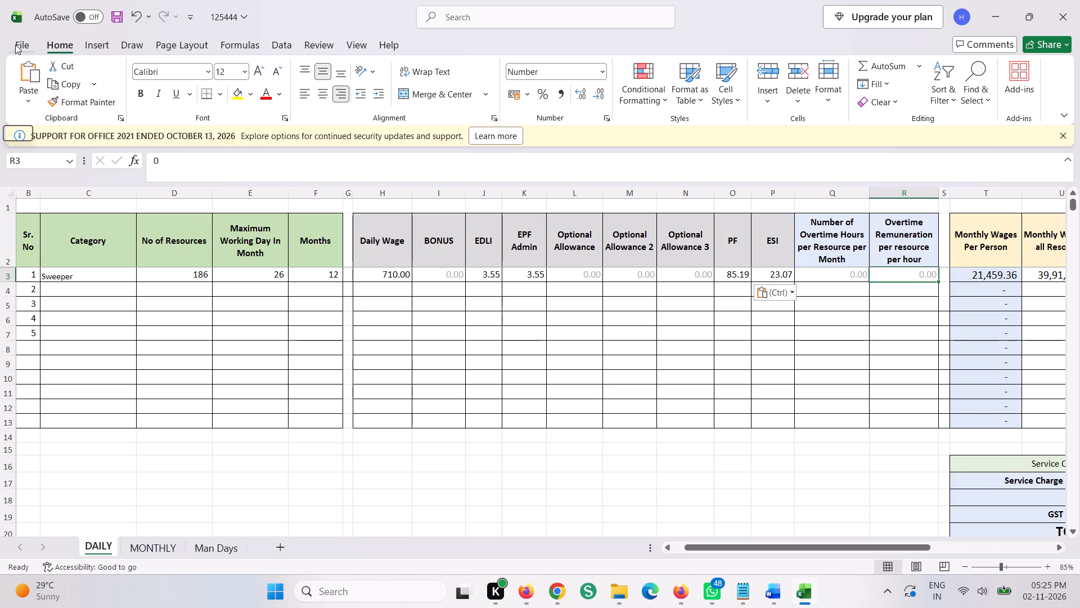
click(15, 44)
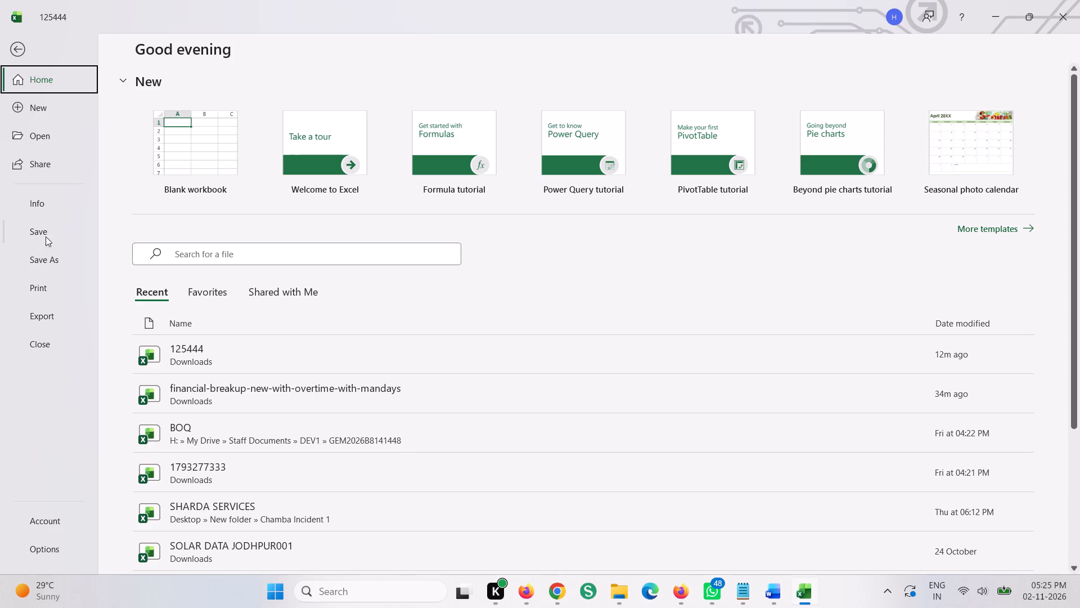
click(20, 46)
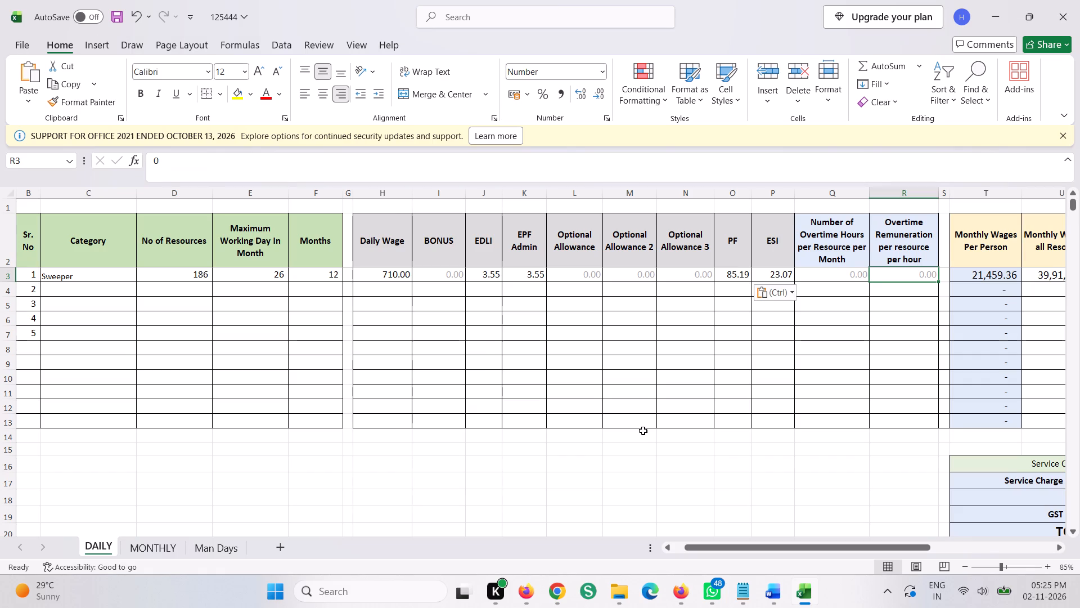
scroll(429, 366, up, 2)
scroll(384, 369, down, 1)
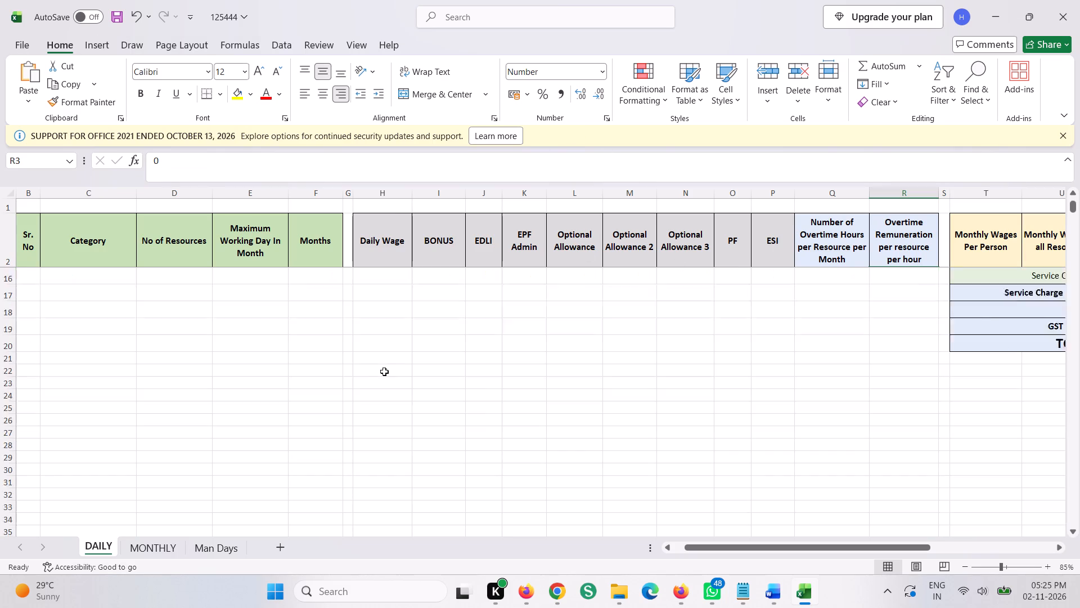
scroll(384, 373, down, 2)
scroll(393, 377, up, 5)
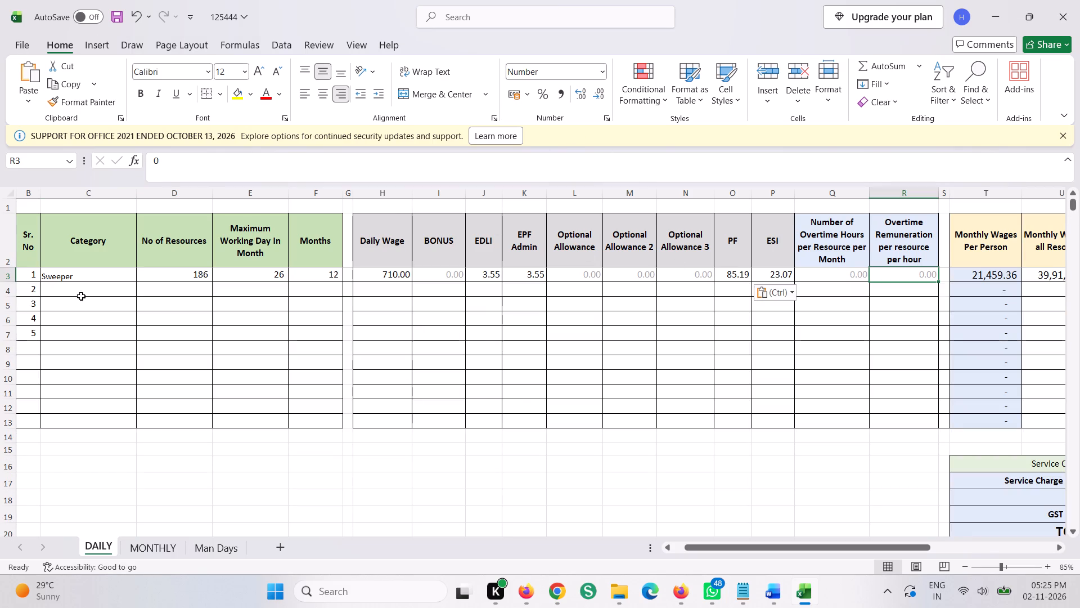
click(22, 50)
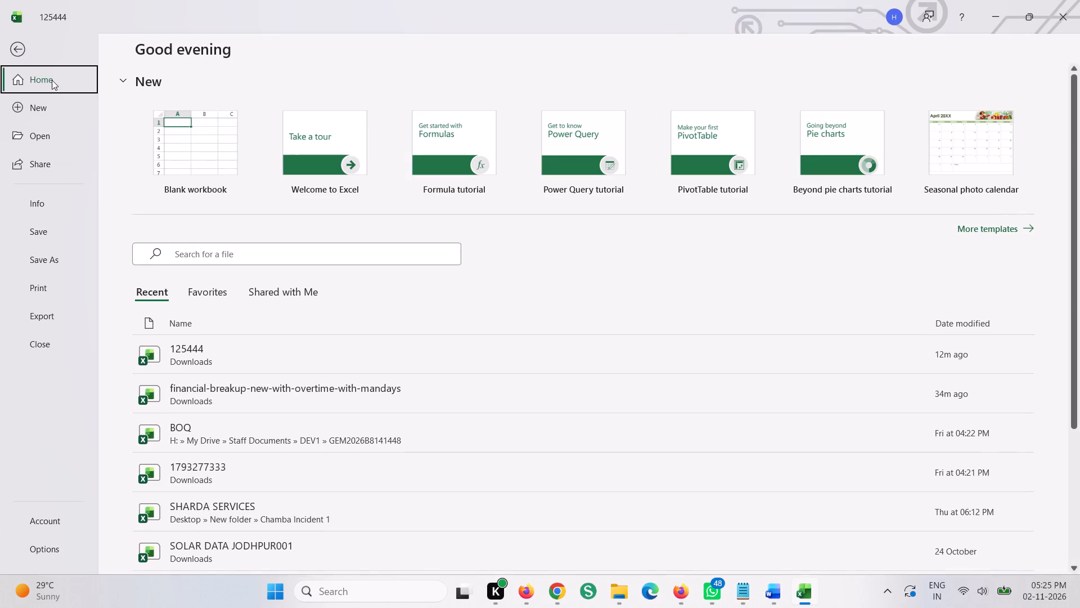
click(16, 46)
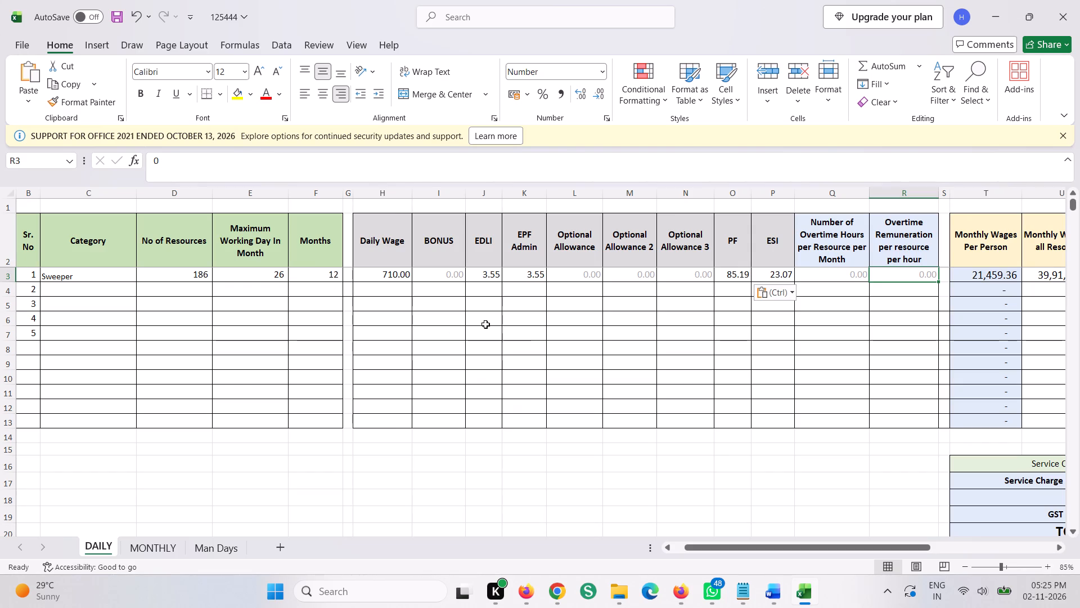
Return to the bid's first page in Firefox, then close its preview, the GeM-Bidding-9953141-1.pdf tab and the GEM2026B8221916 folder tab.
scroll(643, 431, up, 1)
click(521, 600)
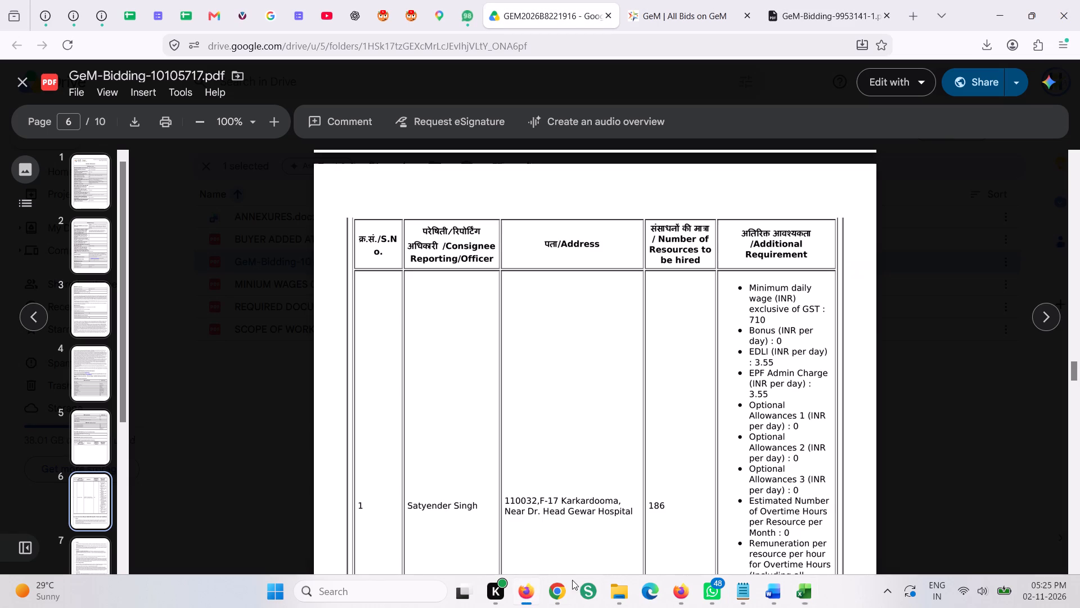
scroll(791, 357, up, 10)
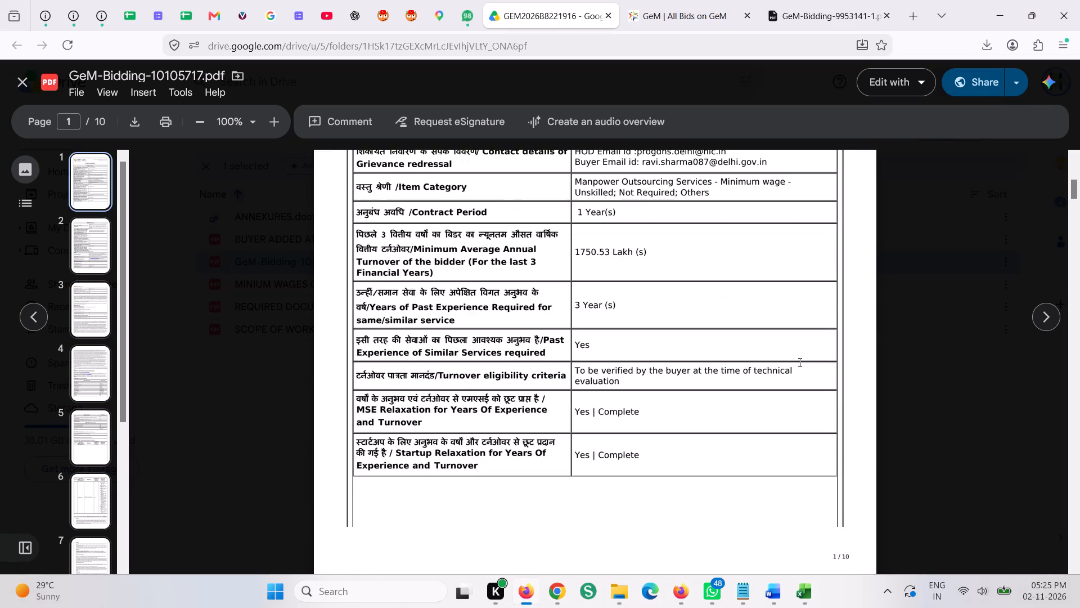
scroll(799, 362, up, 2)
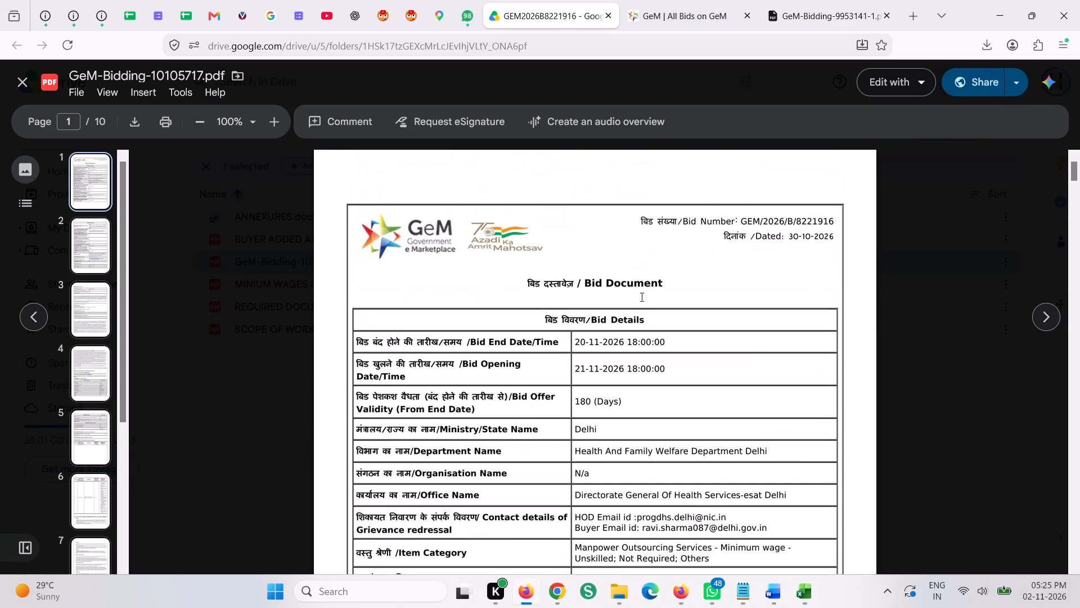
key(Escape)
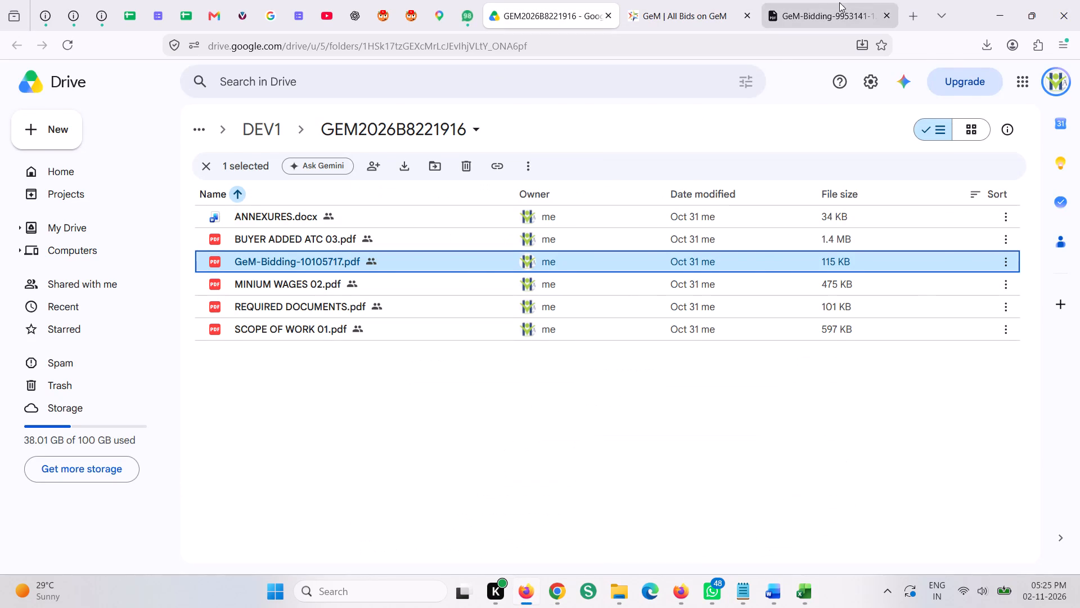
click(821, 0)
click(886, 14)
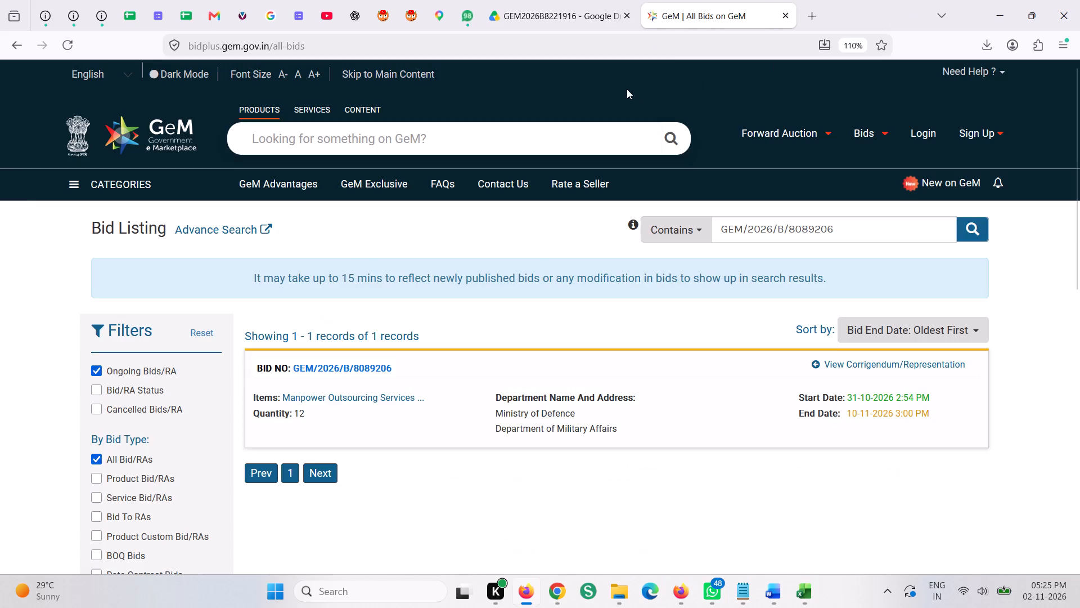
click(592, 0)
click(740, 0)
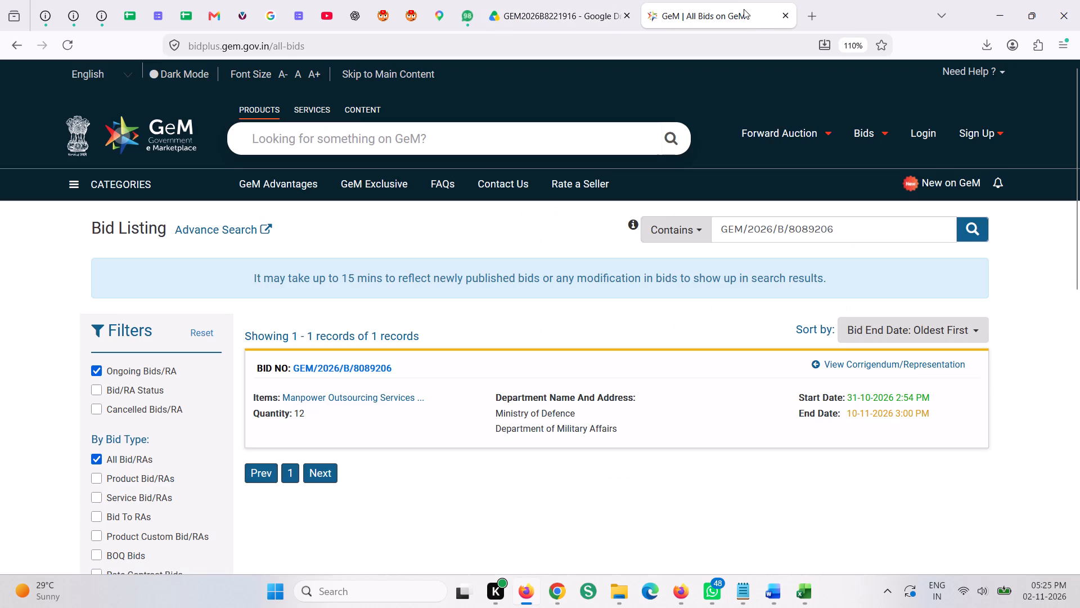
click(564, 6)
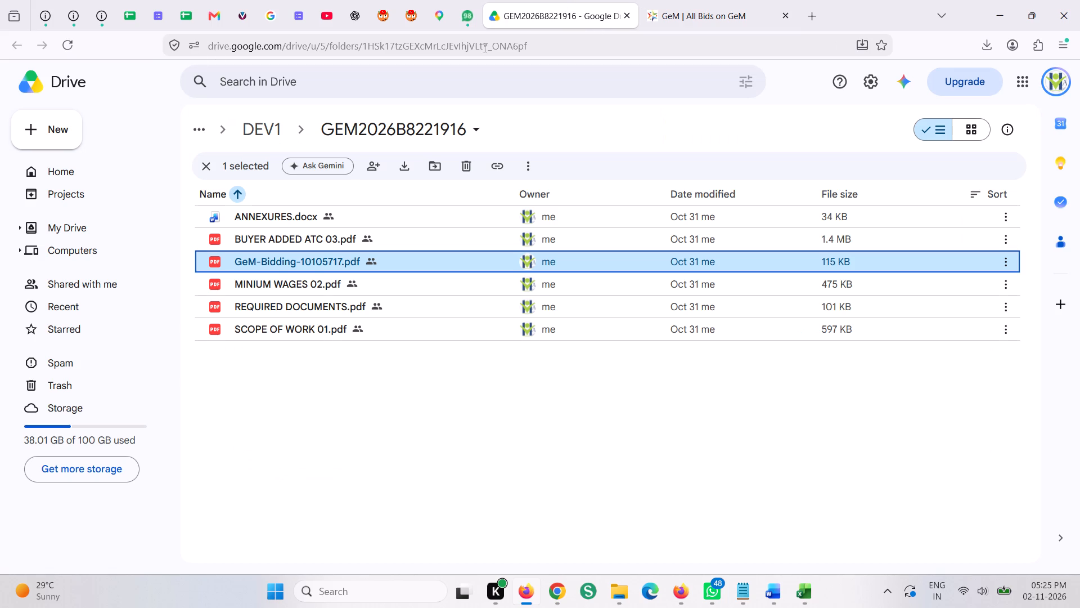
click(629, 8)
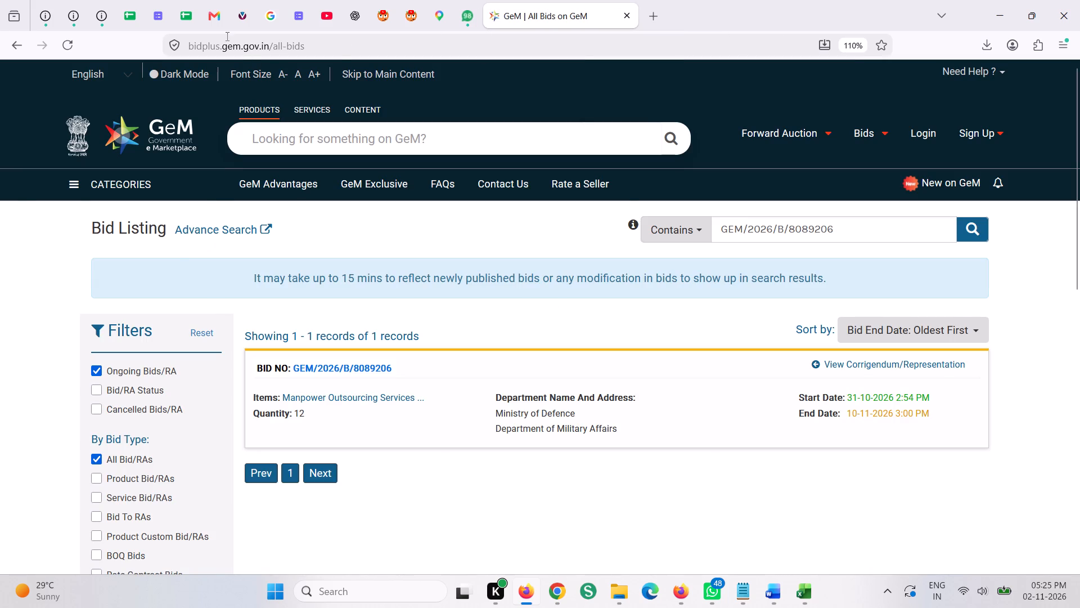
Open REQUIRED DOCUMENTS.pdf from the Drive folder linked to bid GEM/2026/B/8225422 in the Daily Tender Sheet.
click(183, 22)
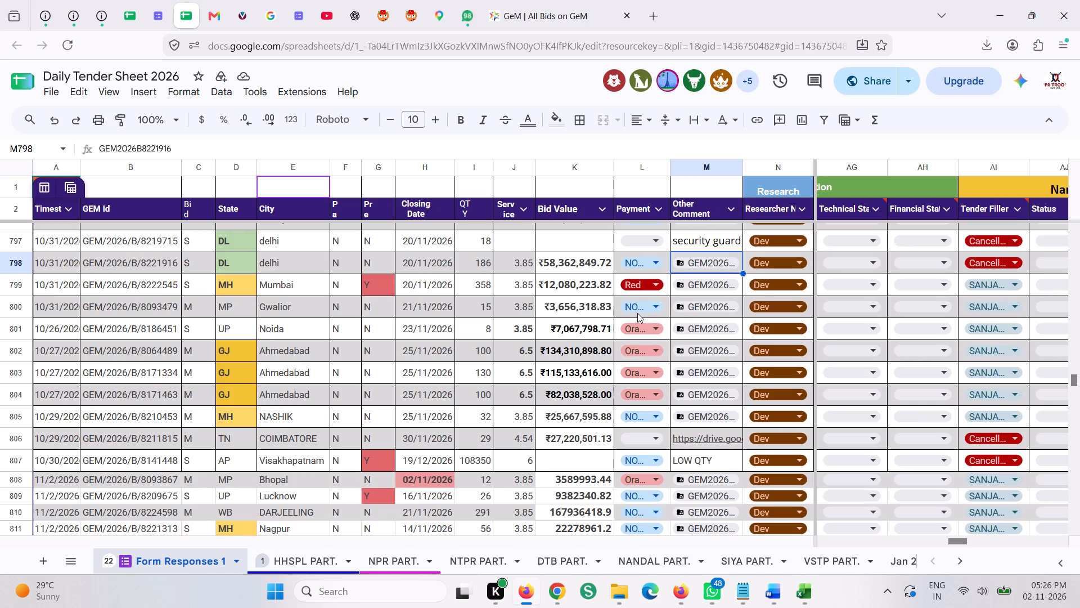
scroll(650, 319, down, 2)
scroll(649, 380, down, 1)
scroll(649, 380, up, 2)
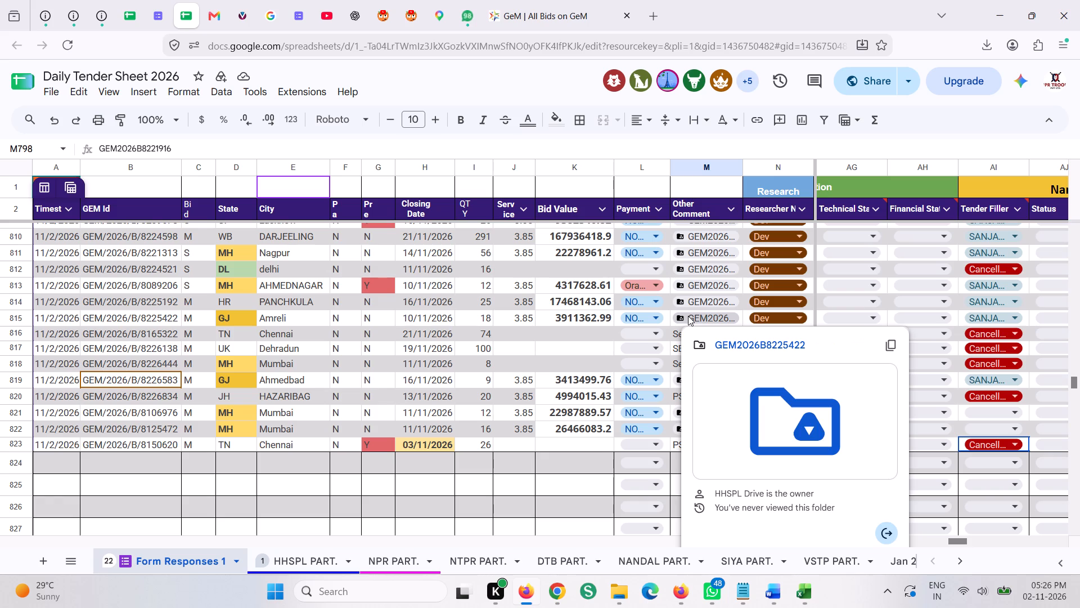
click(748, 357)
click(745, 347)
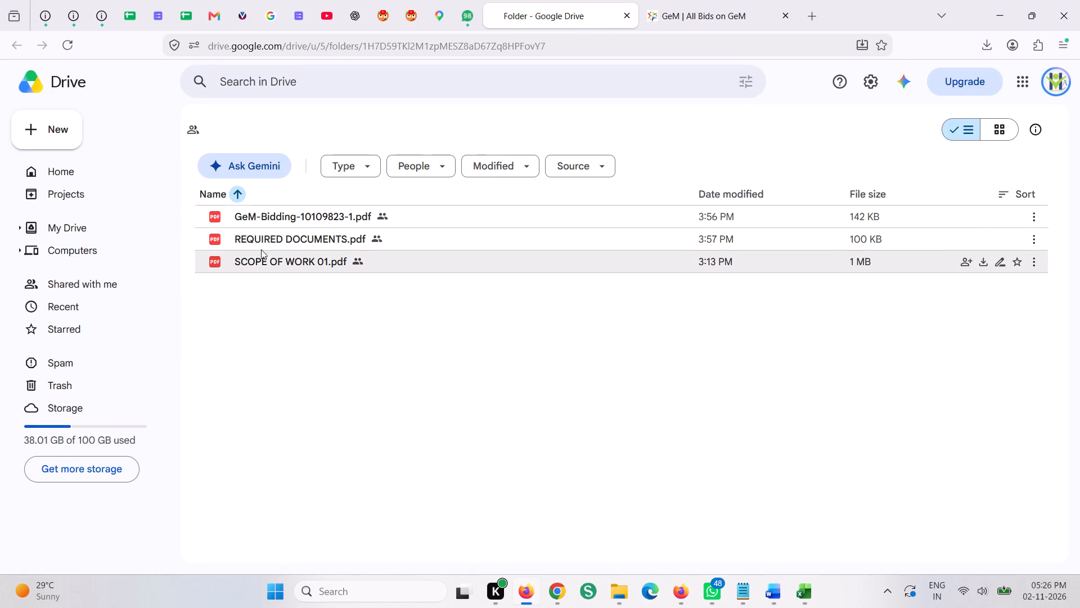
double_click(264, 238)
double_click(264, 238)
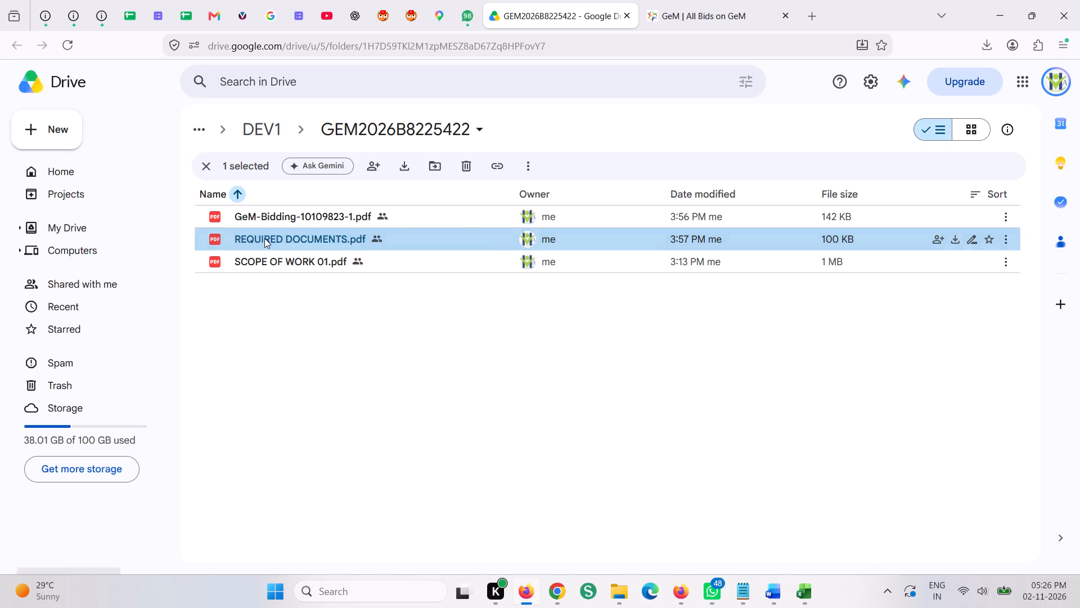
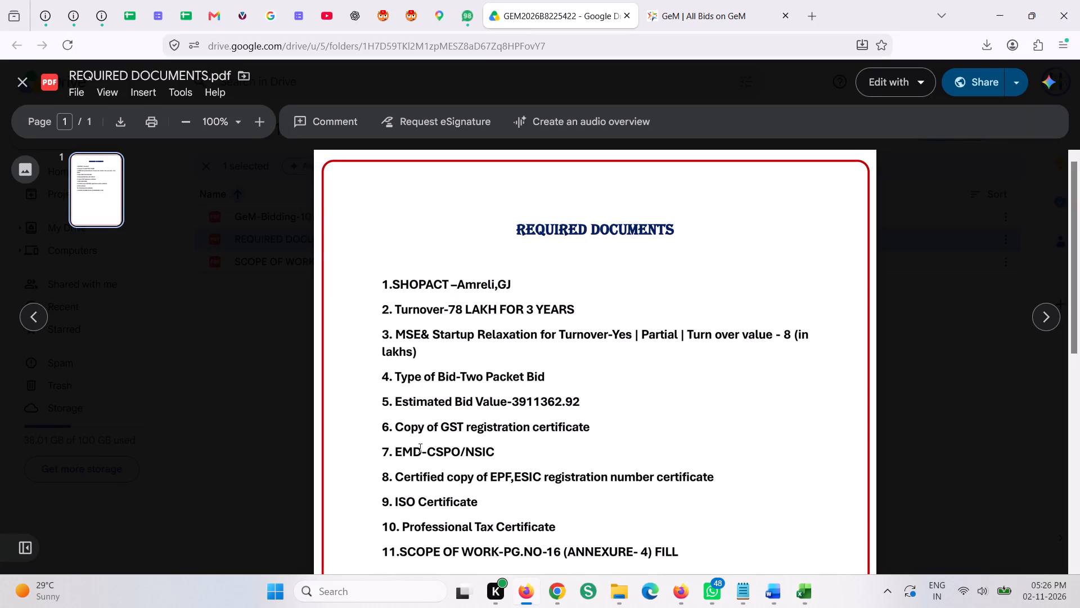
Check the EMD entry in REQUIRED DOCUMENTS.pdf, then close its preview and the GEM2026B8225422 folder tab.
drag(427, 452, 489, 445)
click(438, 450)
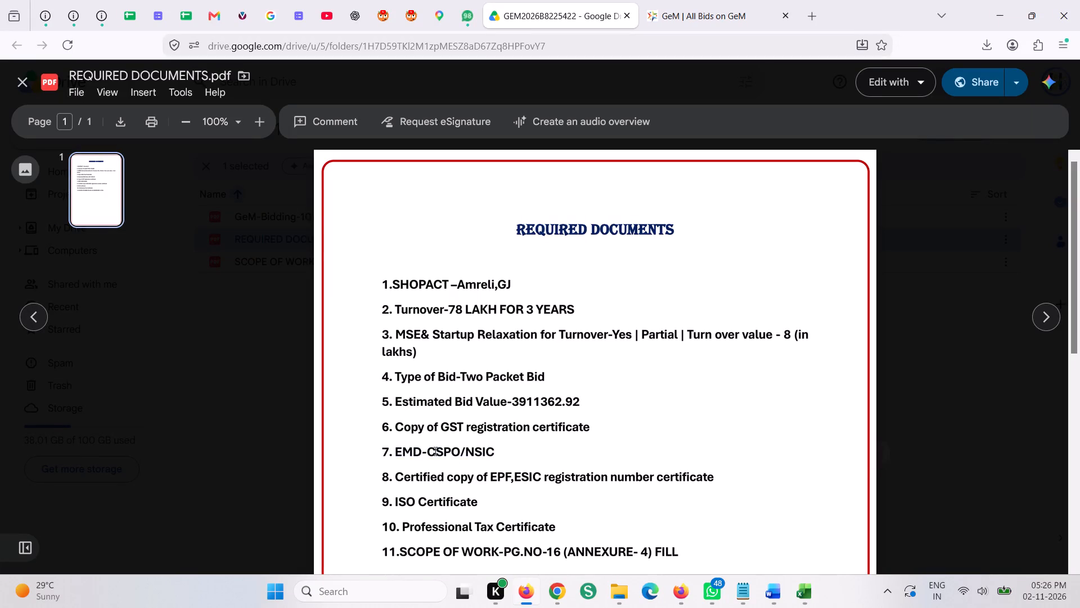
drag(432, 451, 489, 457)
click(421, 454)
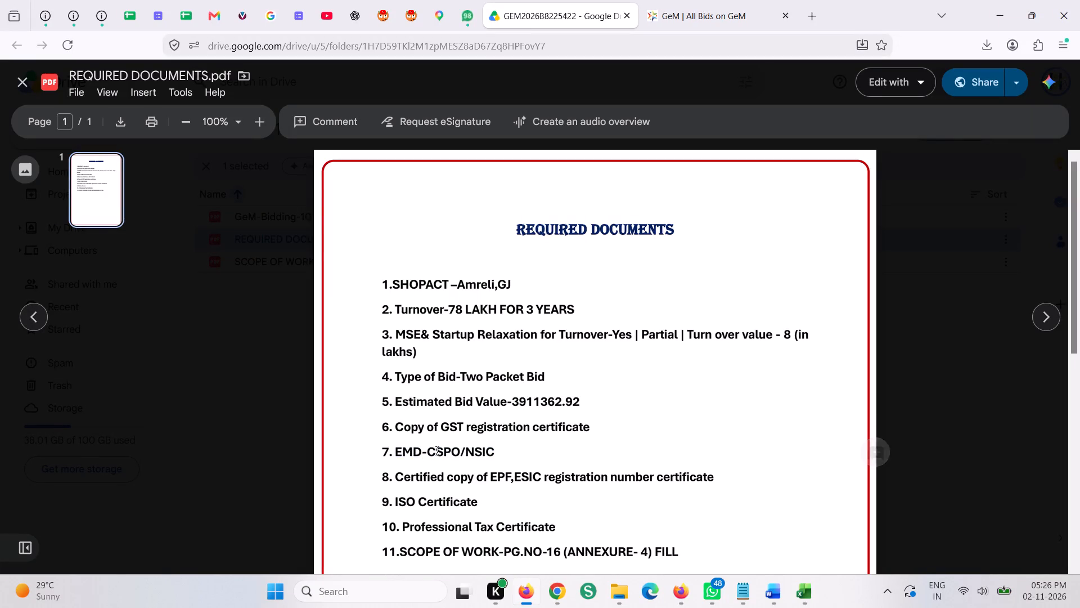
click(16, 82)
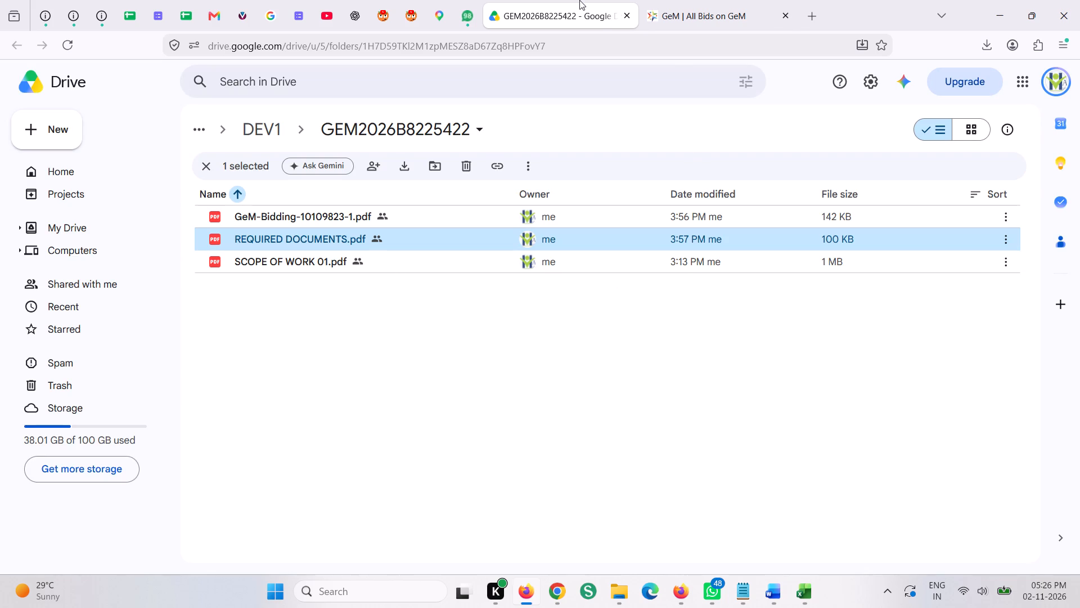
click(579, 0)
click(629, 17)
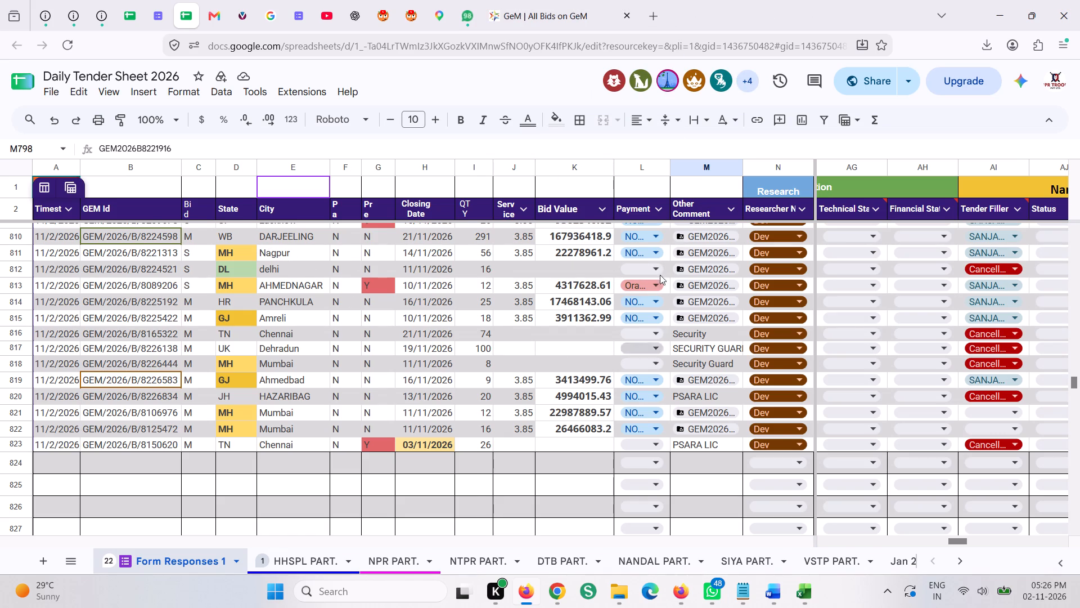
Look through the Daily Tender Sheet's bid rows, including the Other Comment and Bid Value cells of GEM/2026/B/8193973.
click(575, 0)
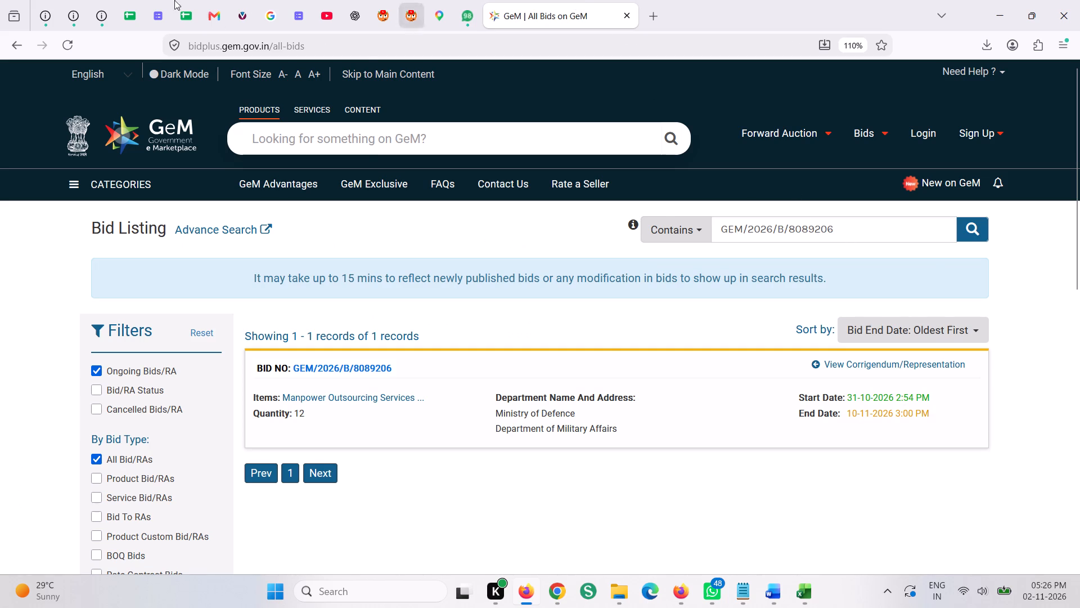
click(193, 19)
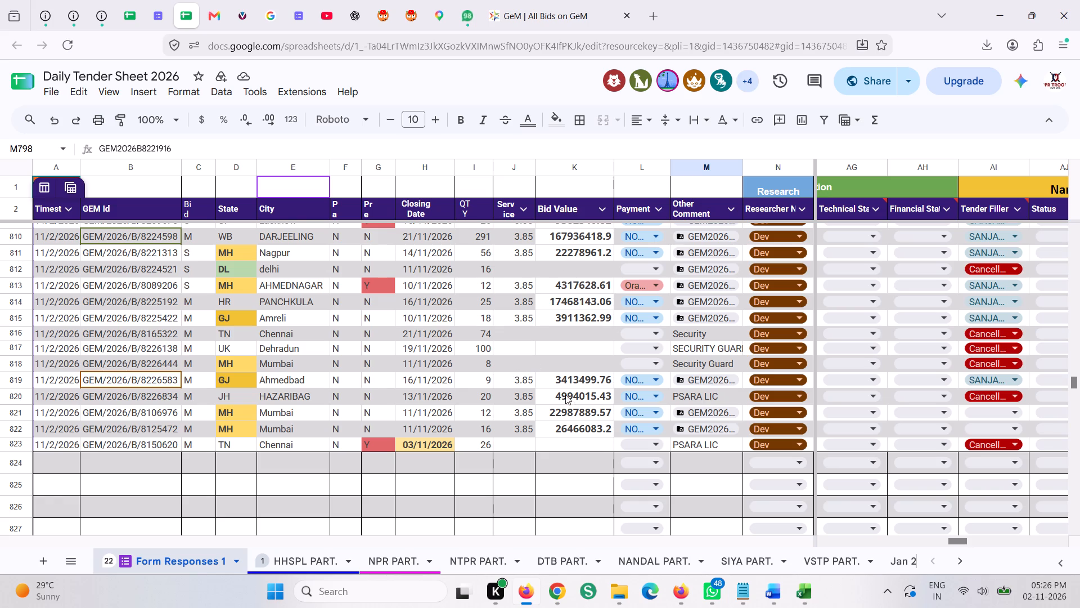
scroll(481, 354, up, 2)
scroll(584, 347, up, 1)
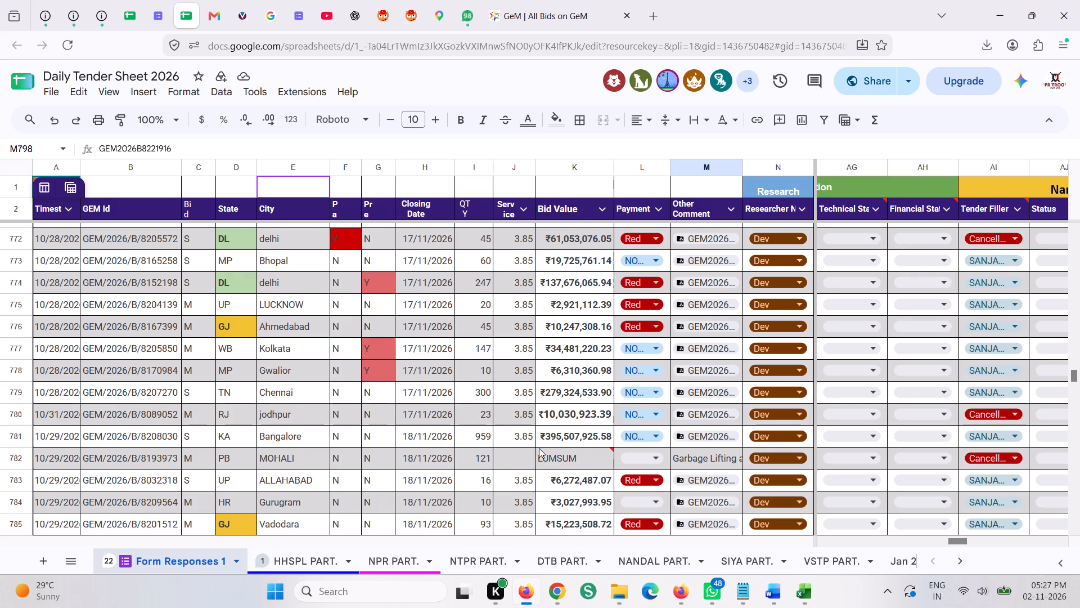
click(704, 454)
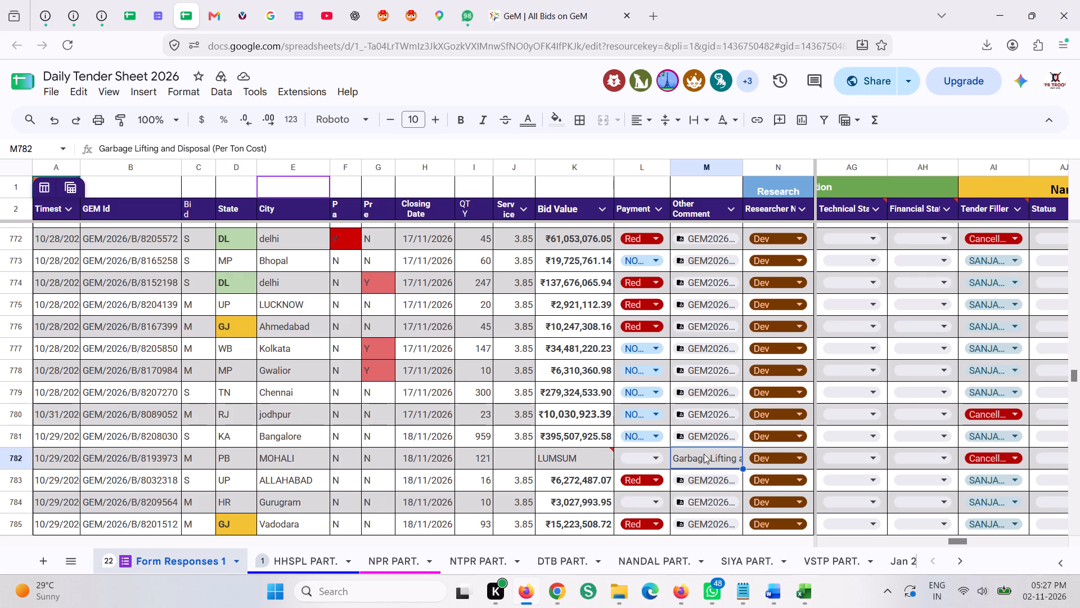
click(591, 457)
scroll(479, 469, down, 1)
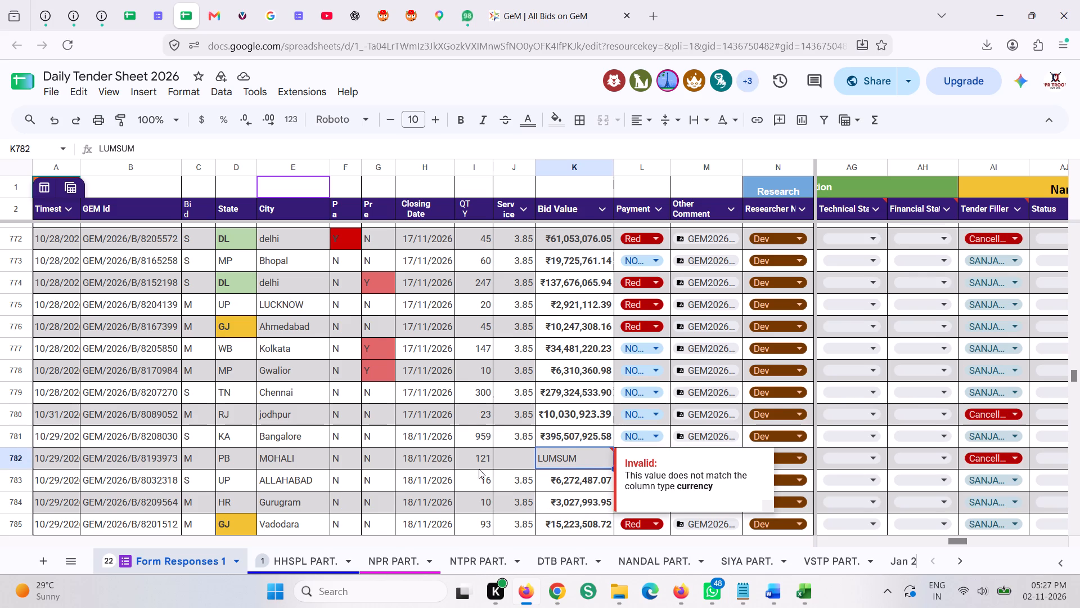
scroll(596, 414, down, 2)
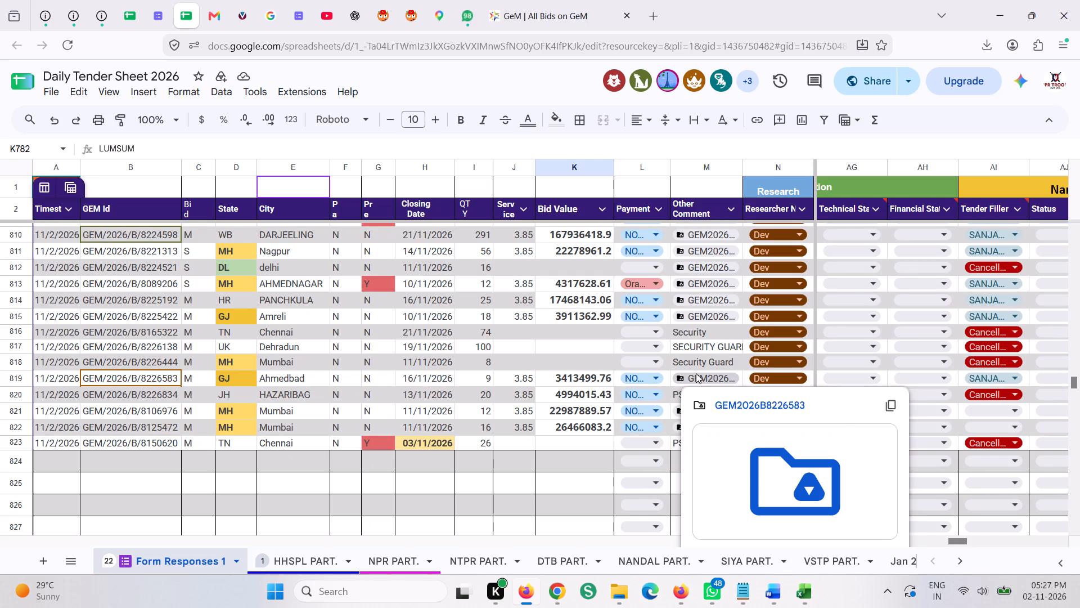
scroll(533, 384, up, 1)
scroll(586, 379, up, 1)
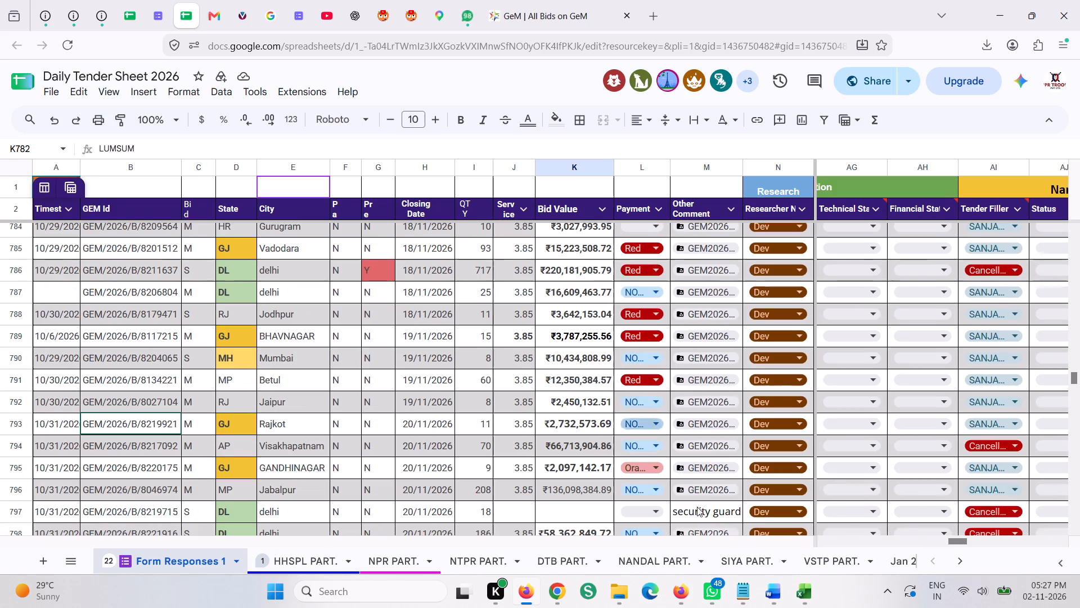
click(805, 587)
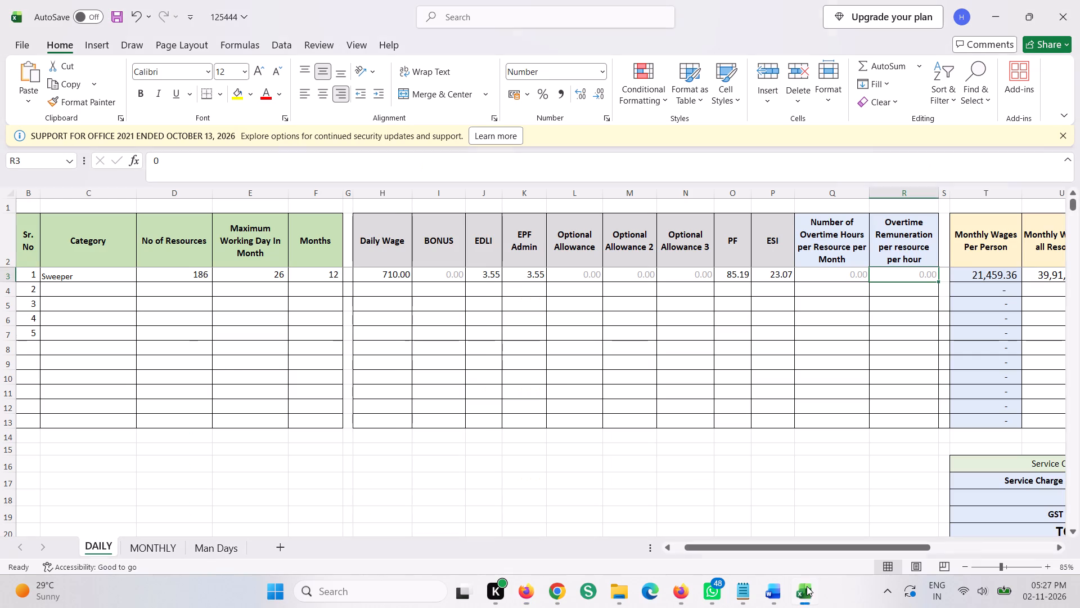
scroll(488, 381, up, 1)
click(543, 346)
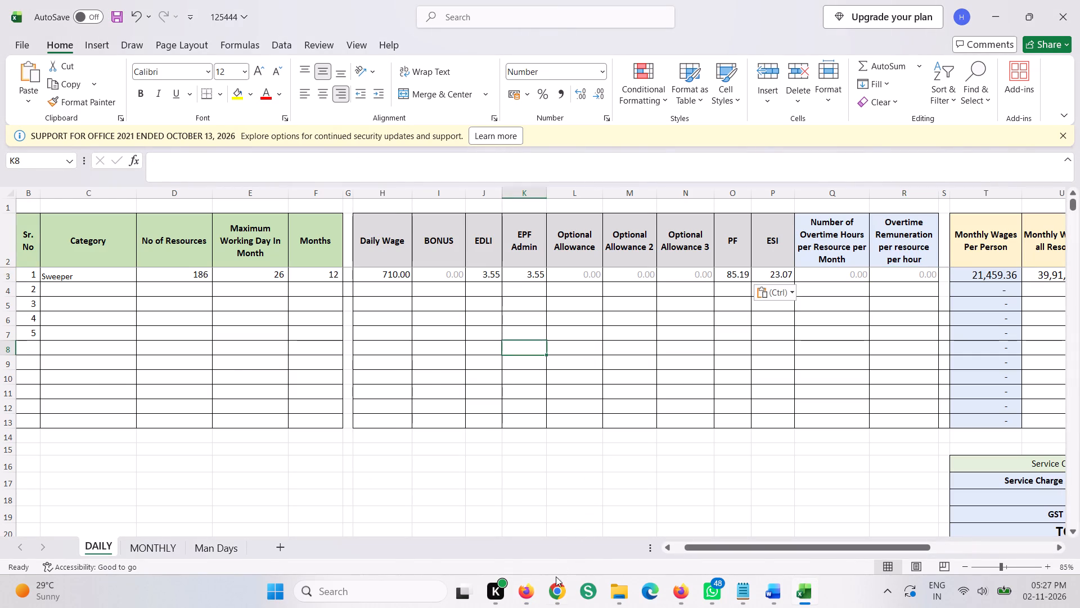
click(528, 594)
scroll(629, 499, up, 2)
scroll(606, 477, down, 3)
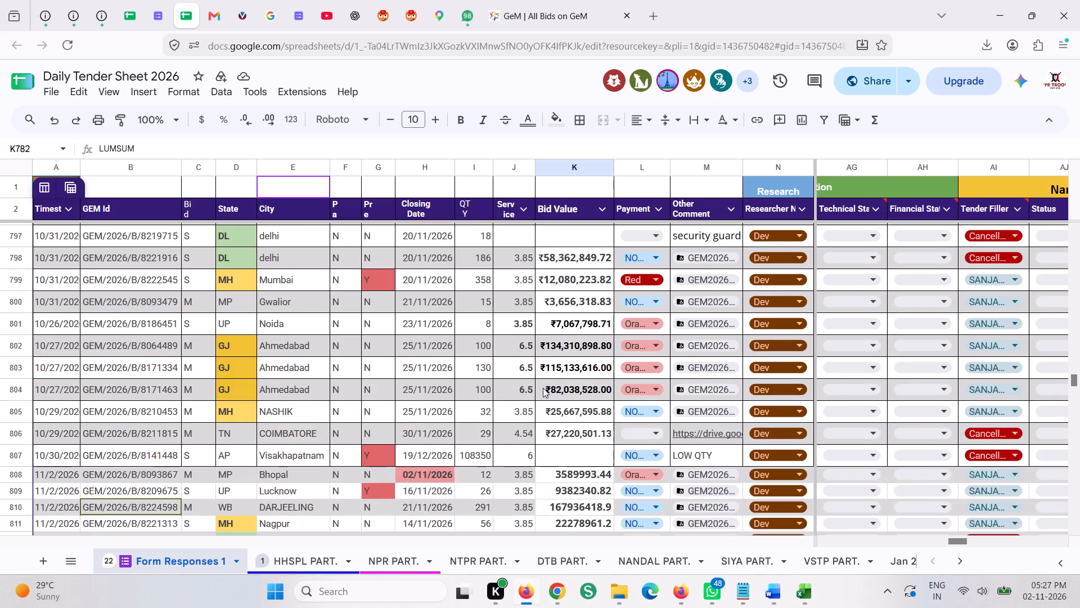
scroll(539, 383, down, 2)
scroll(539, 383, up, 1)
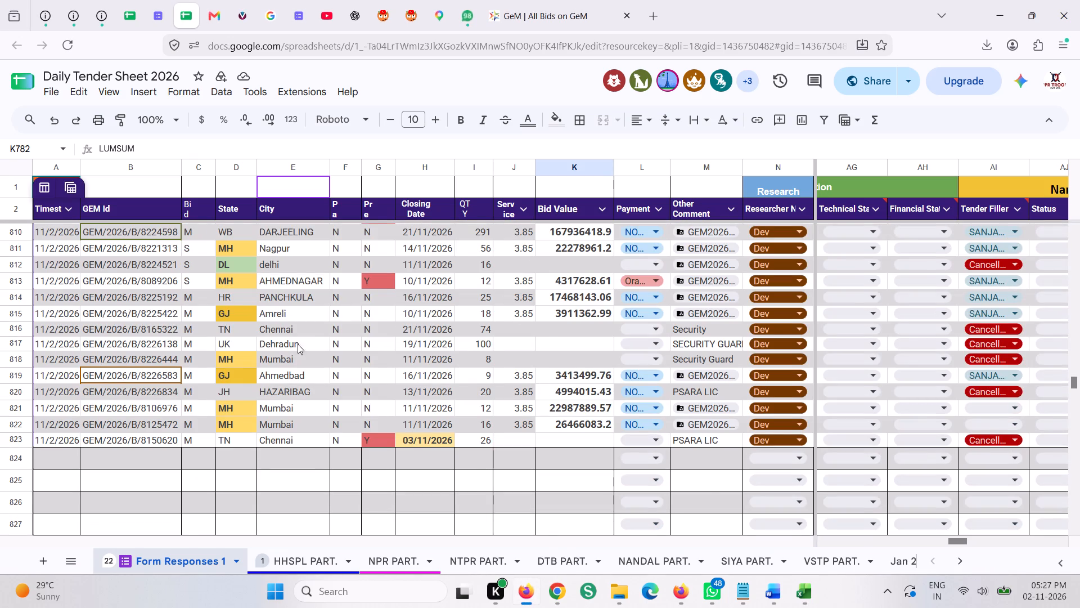
Open GeM-Bidding-10077828.pdf from the Drive folder linked to the Chandigarh bid GEM/2026/B/8197859 in the Daily Tender Sheet.
scroll(413, 348, up, 5)
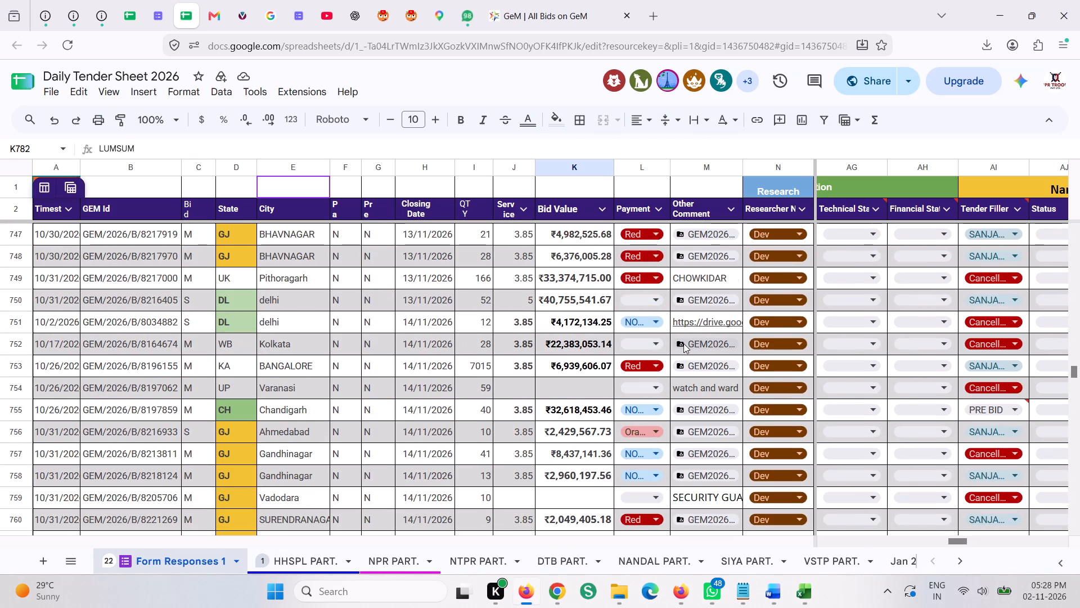
click(342, 409)
click(700, 409)
click(728, 439)
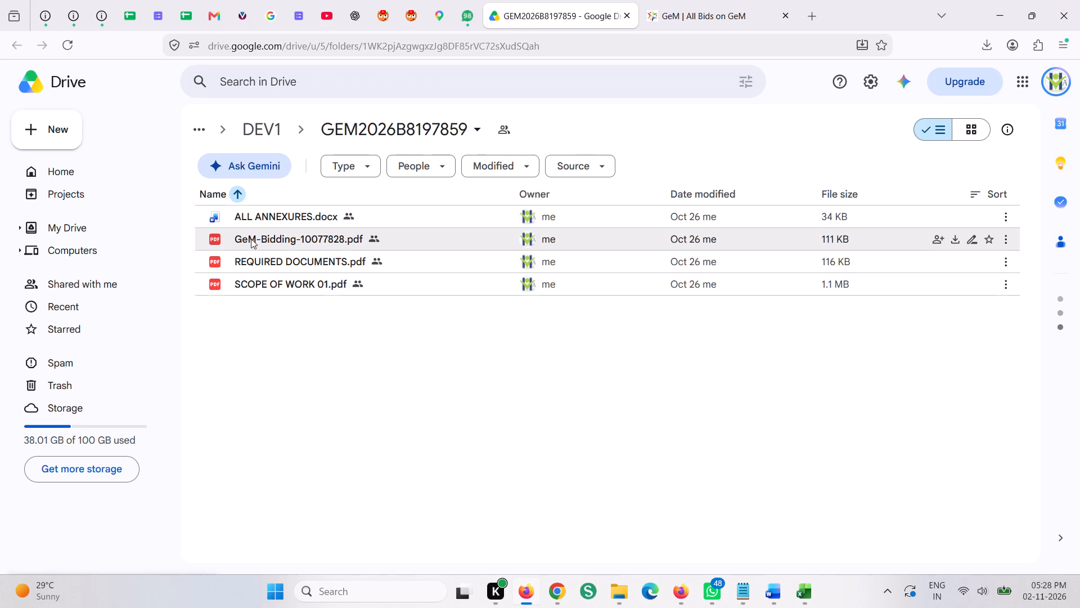
click(249, 348)
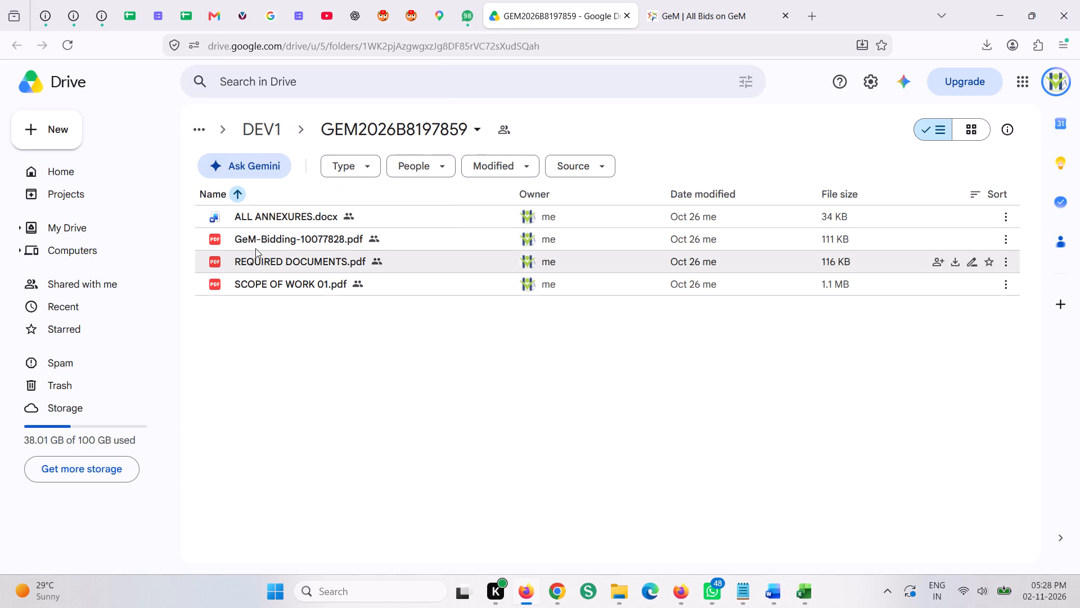
double_click(253, 240)
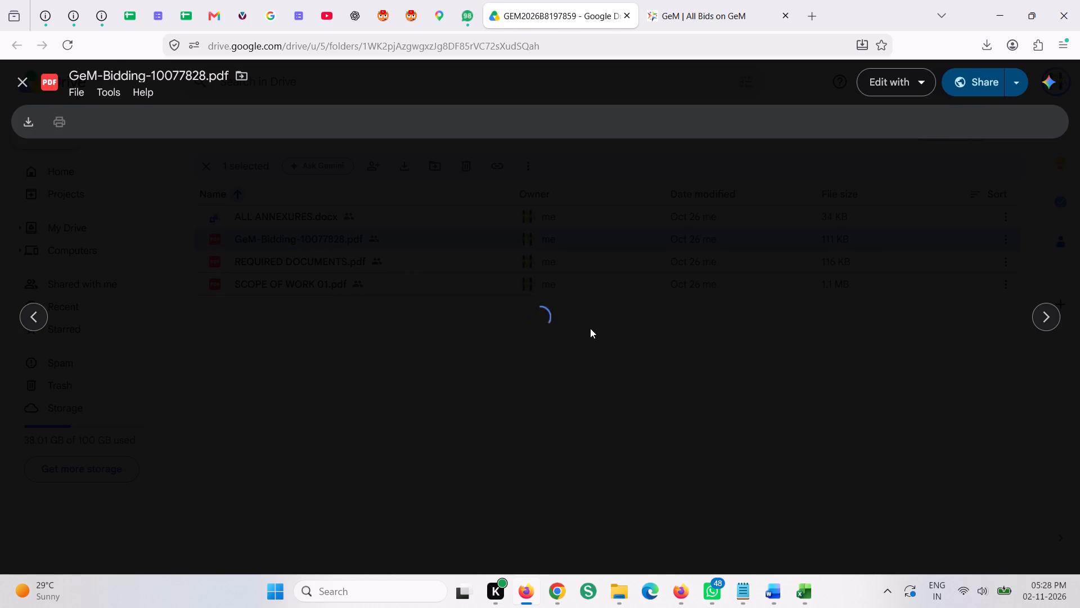
Examine the bid's technical specifications, optional allowances and additional requirements, then close the GEM2026B8197859 folder tab.
scroll(649, 352, down, 2)
scroll(702, 347, down, 2)
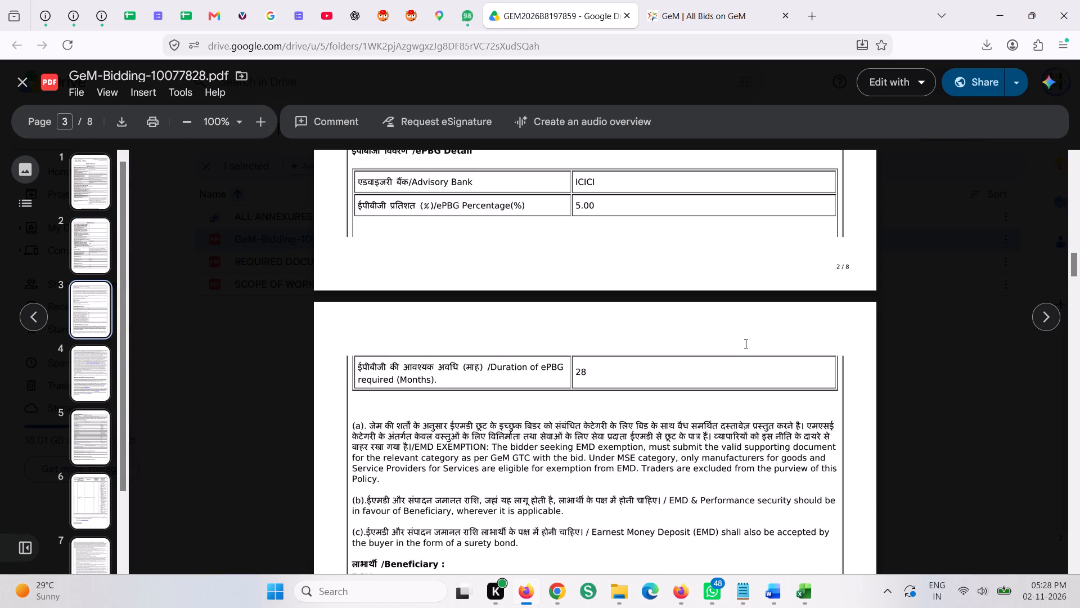
scroll(744, 342, down, 6)
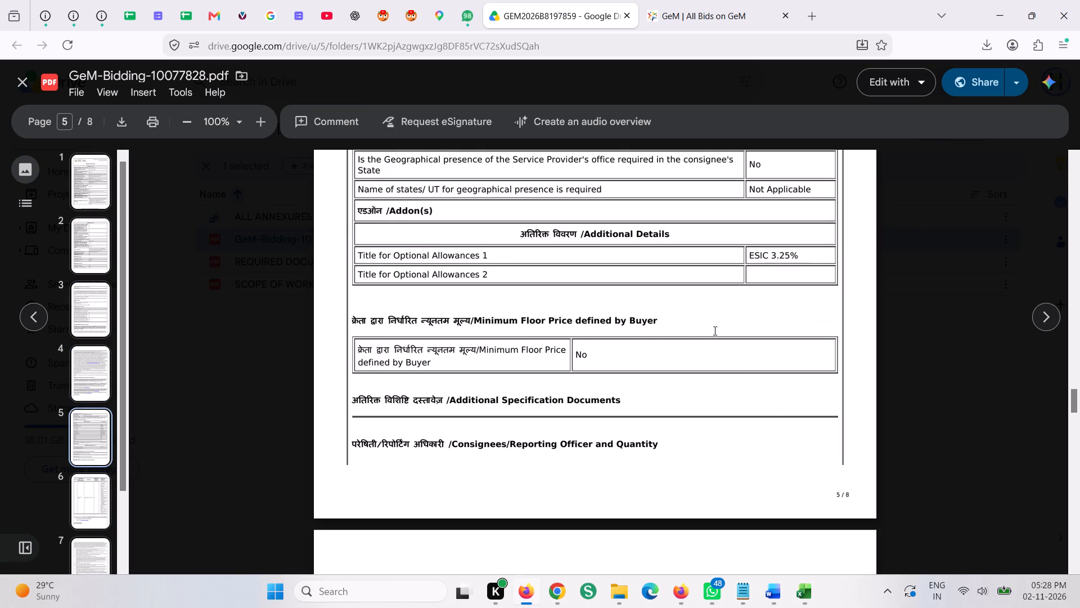
scroll(701, 331, up, 1)
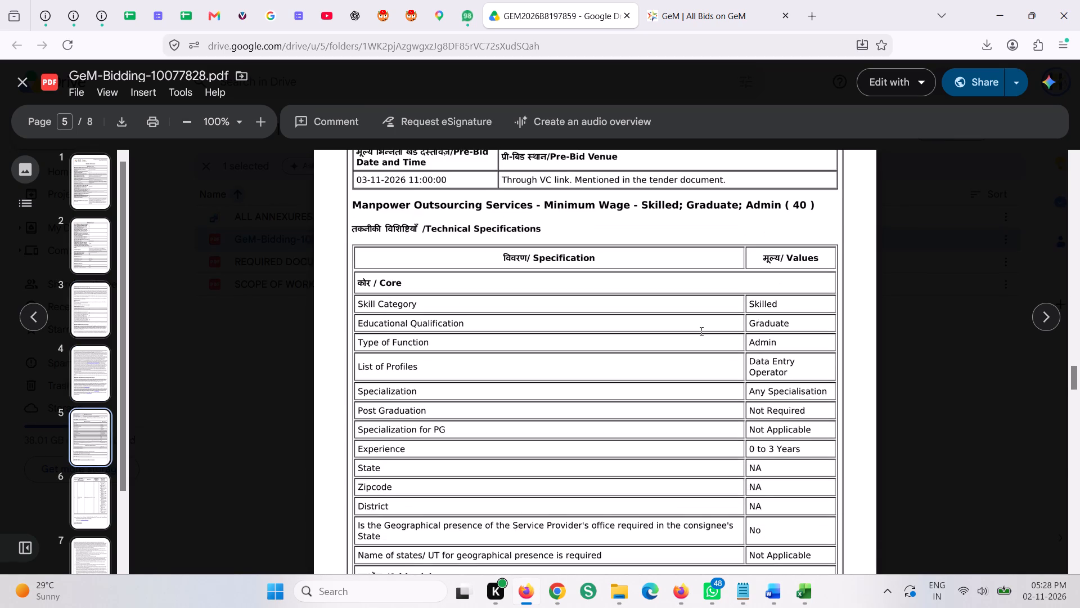
scroll(700, 331, down, 2)
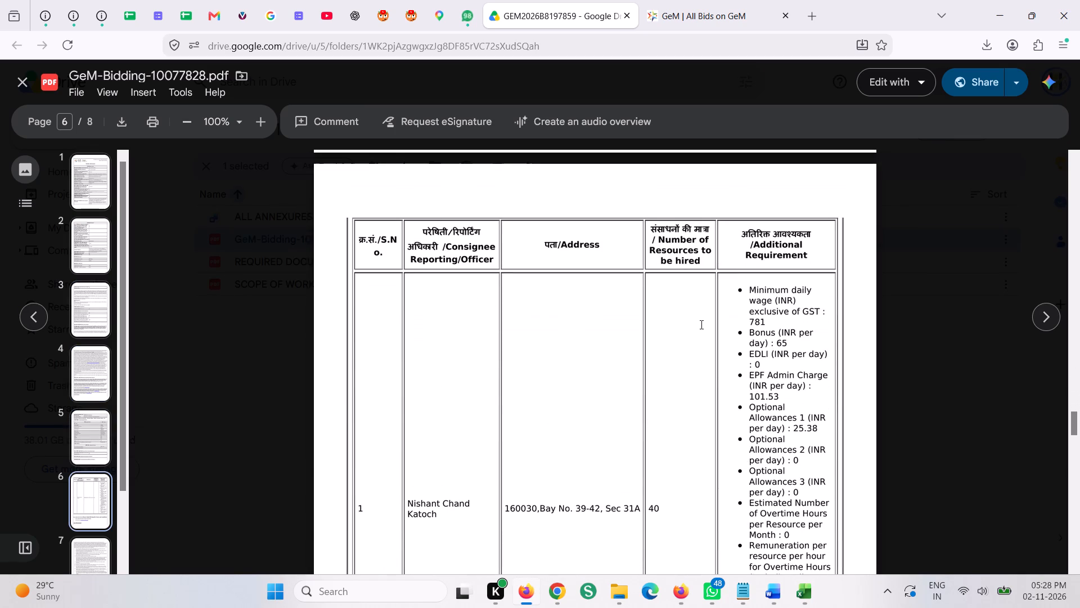
scroll(705, 305, down, 4)
scroll(733, 305, up, 2)
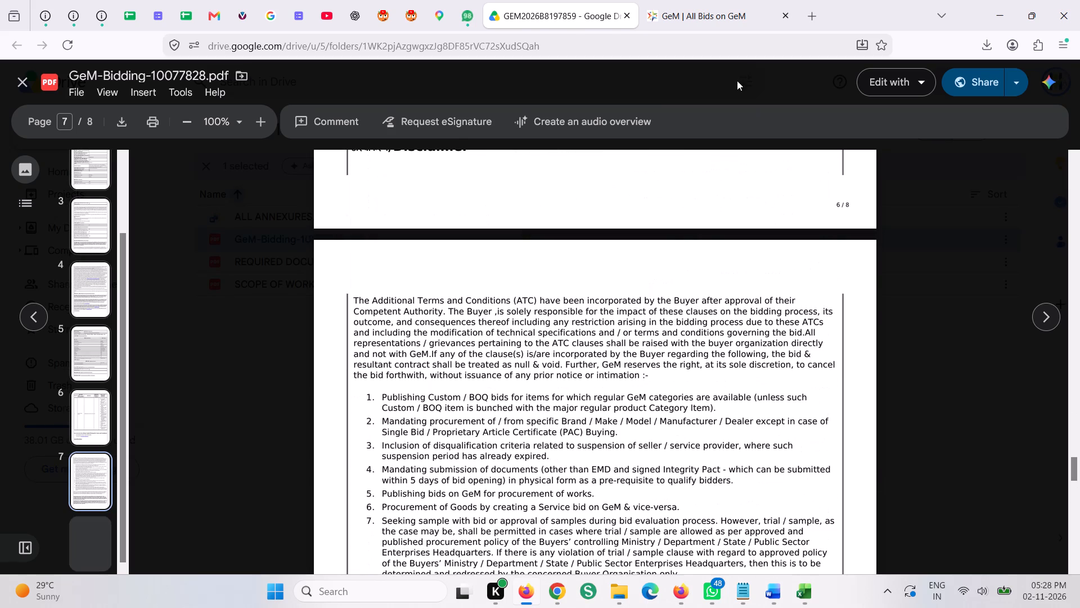
click(546, 0)
click(628, 20)
View the file list in the Drive folder linked to AMRELI bid GEM/2026/B/8222263, then close its tab.
scroll(556, 290, up, 2)
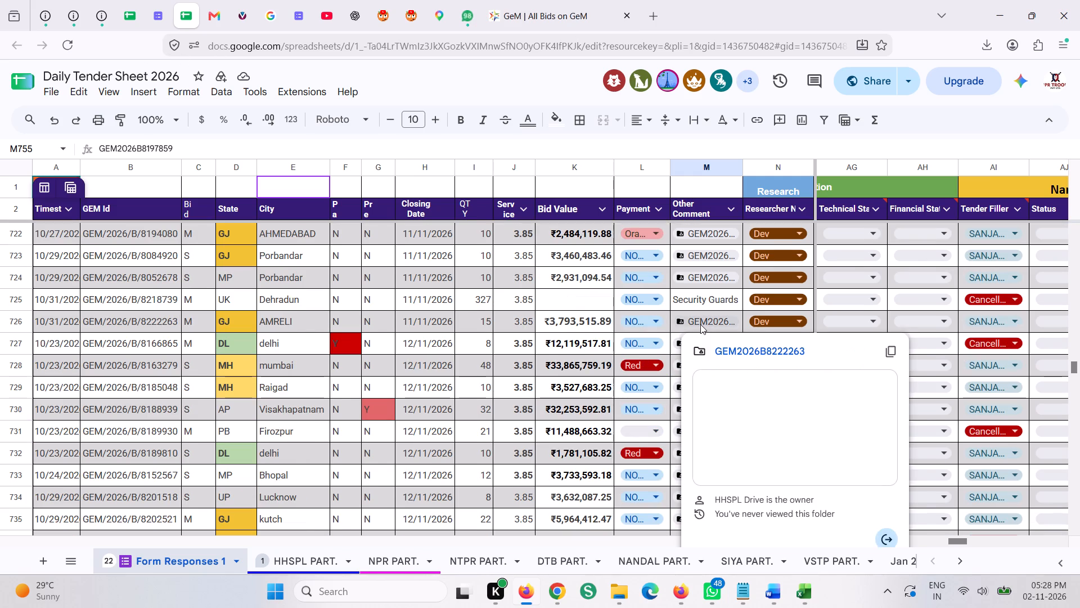
click(769, 353)
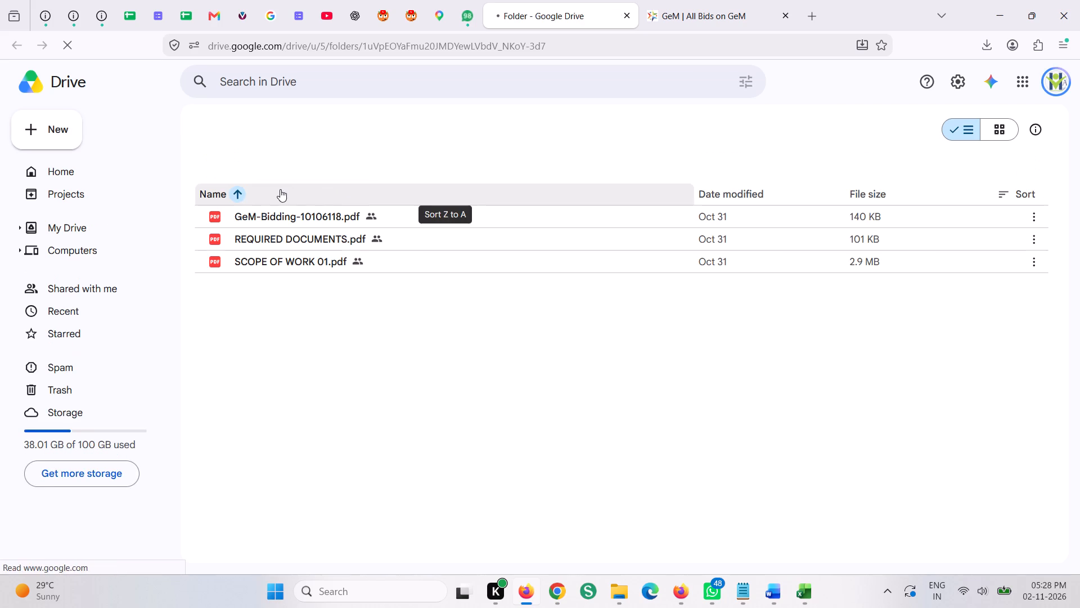
click(562, 0)
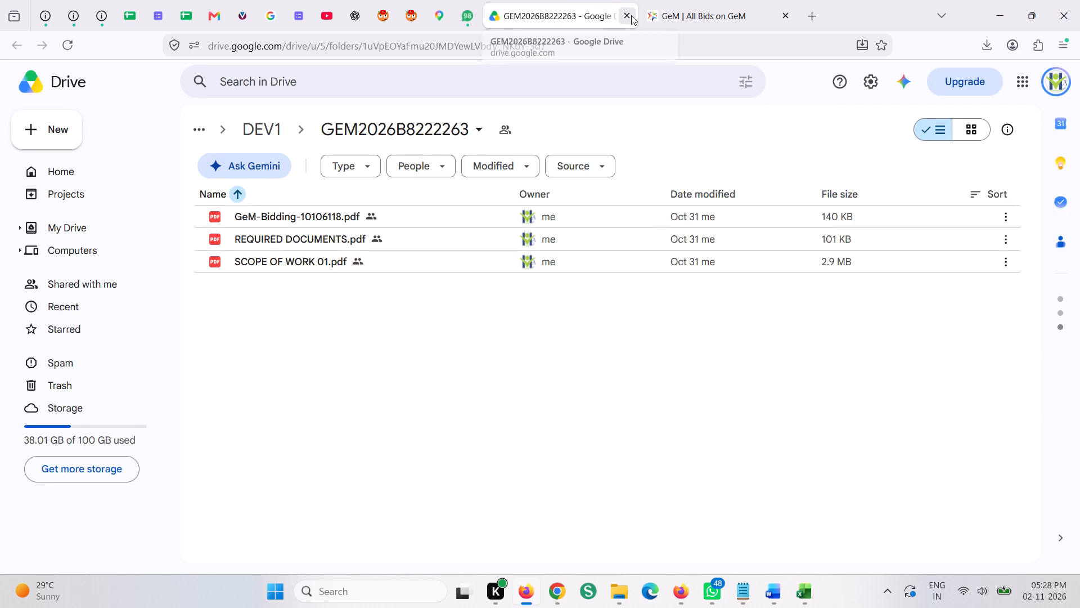
click(628, 12)
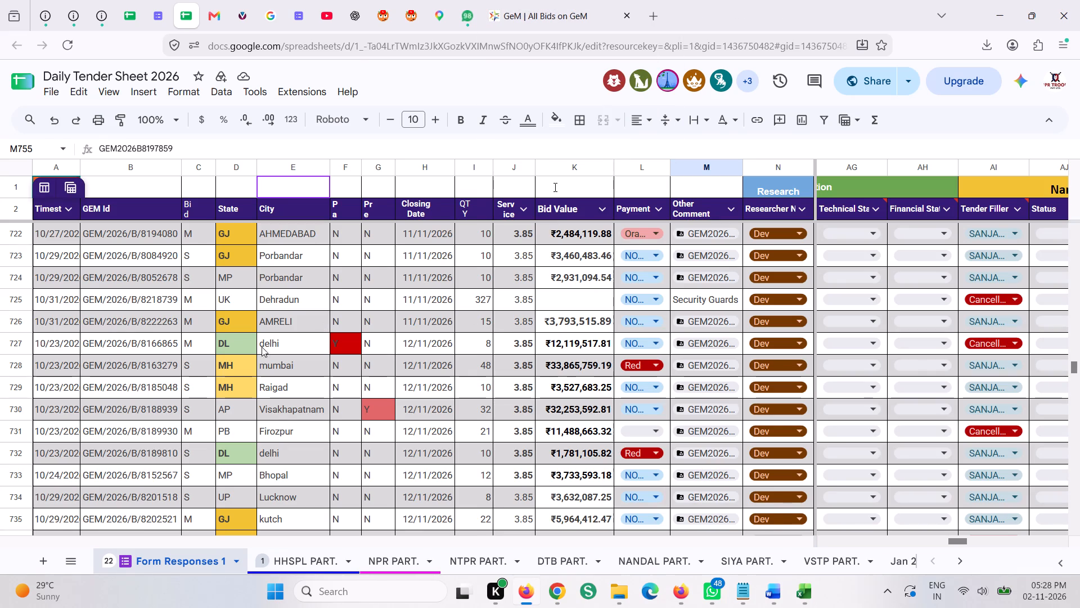
Look through the Daily Tender Sheet's bid rows down to the newest entries dated 11/2/2026.
scroll(143, 428, down, 1)
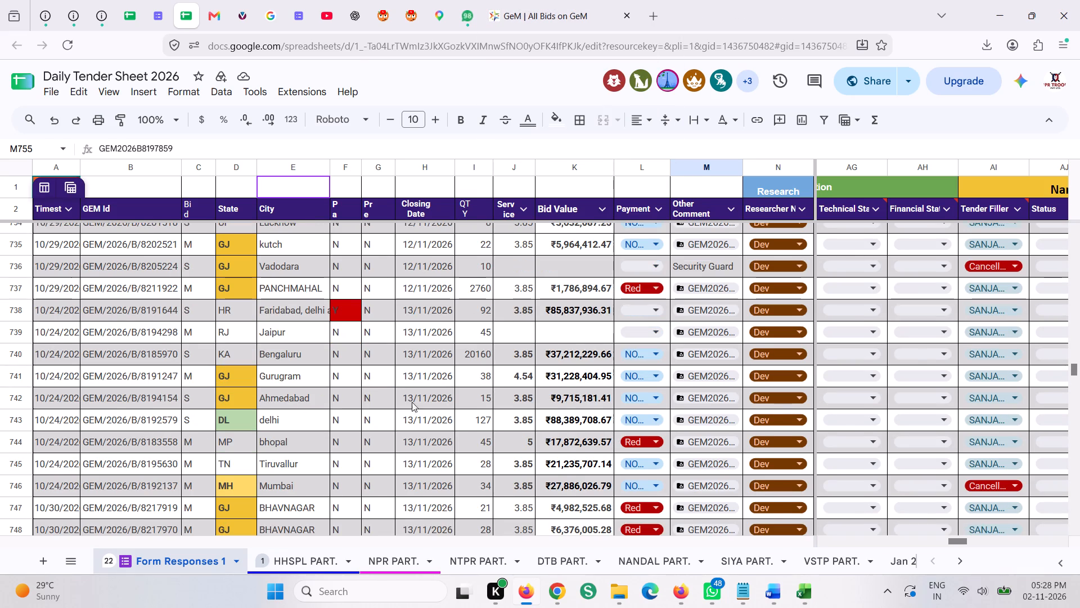
scroll(683, 384, up, 2)
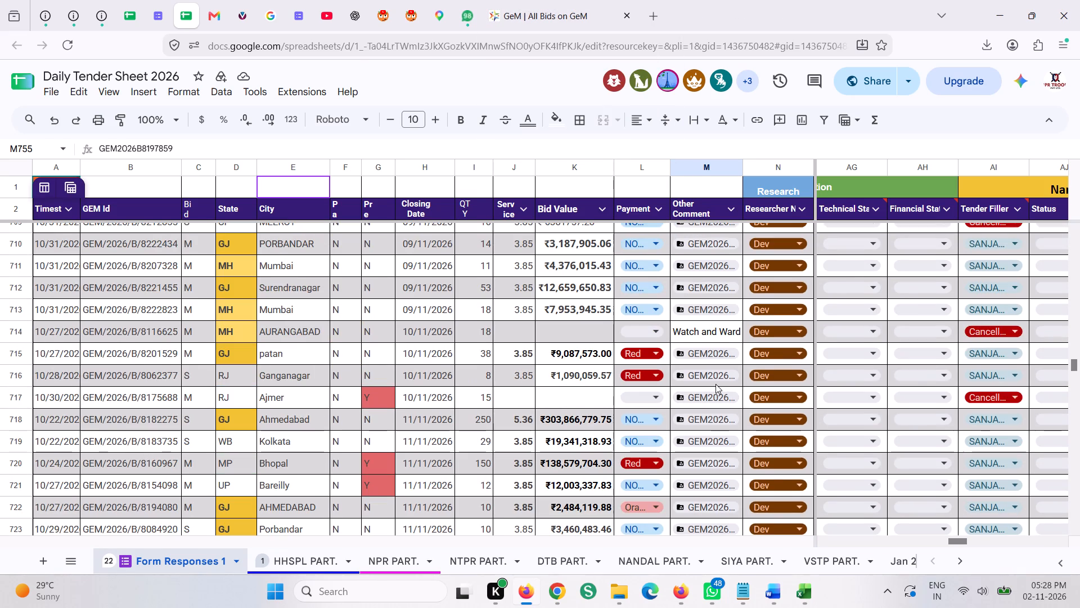
scroll(715, 384, up, 1)
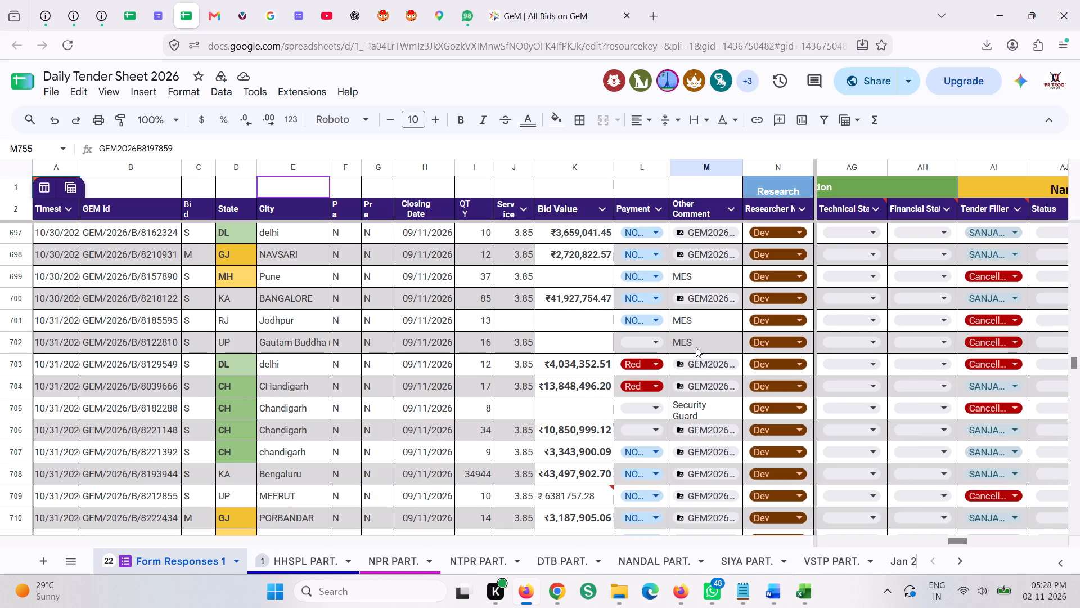
scroll(555, 491, down, 9)
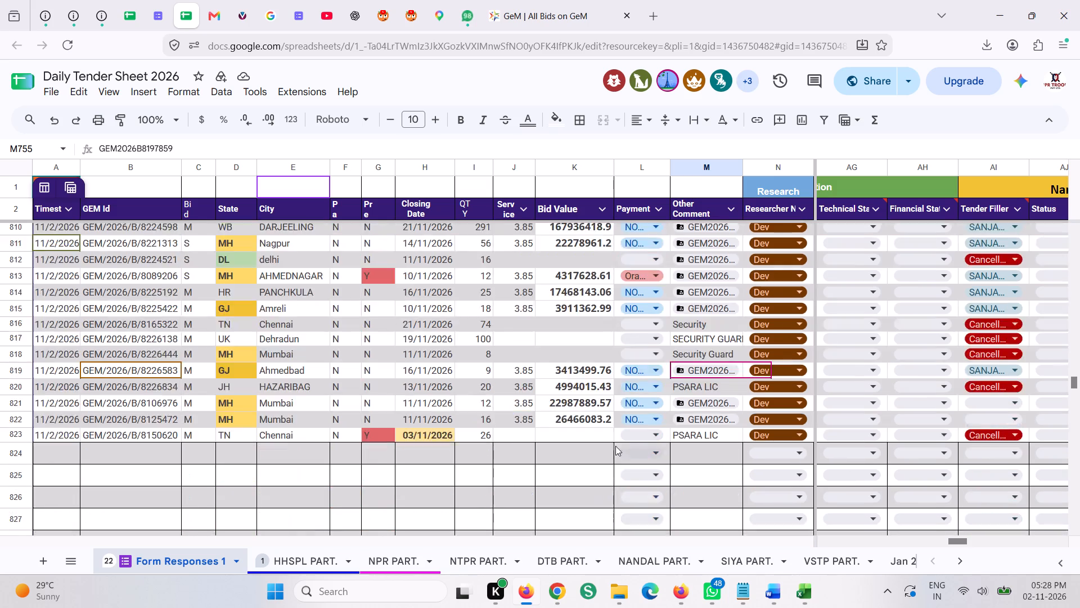
scroll(622, 442, down, 2)
scroll(614, 437, up, 2)
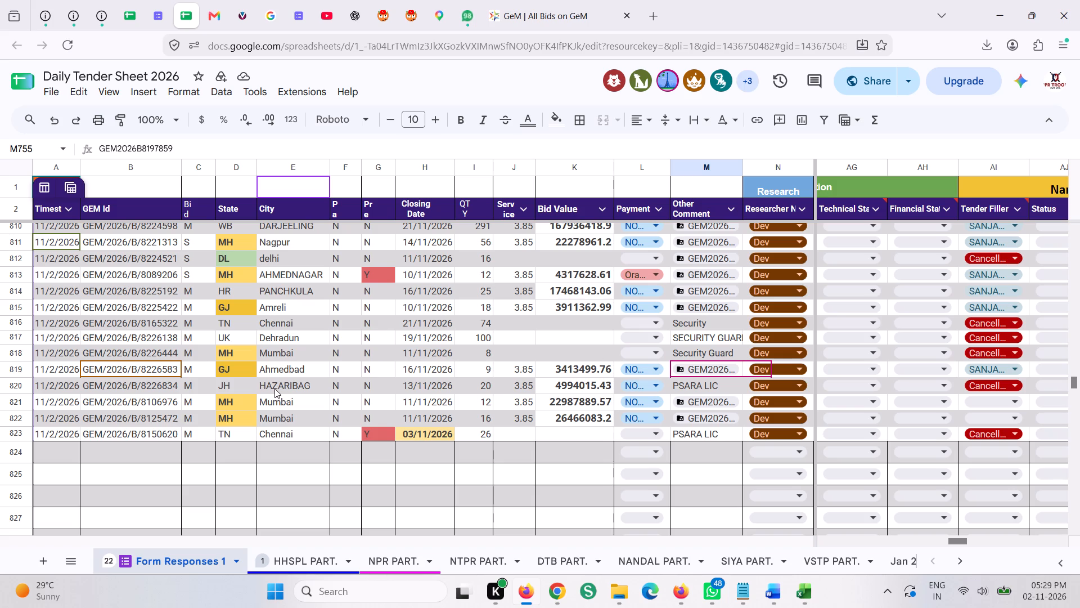
Search the GeM bid listing for the Ahmedabad bid GEM/2026/B/8226583 from the Daily Tender Sheet and open its bid document.
click(143, 371)
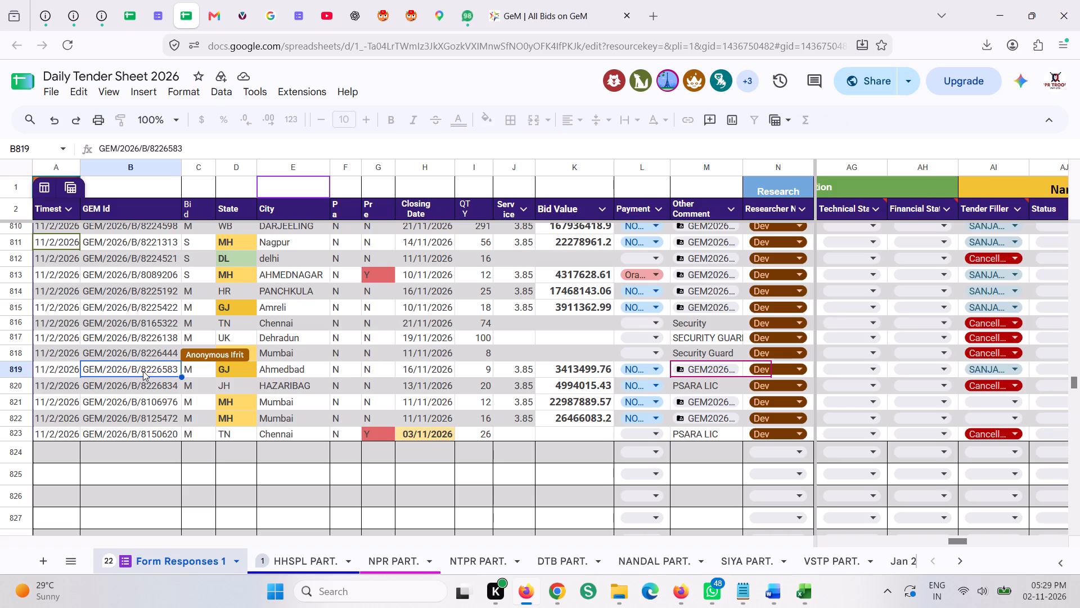
key(ctrl+c)
click(591, 0)
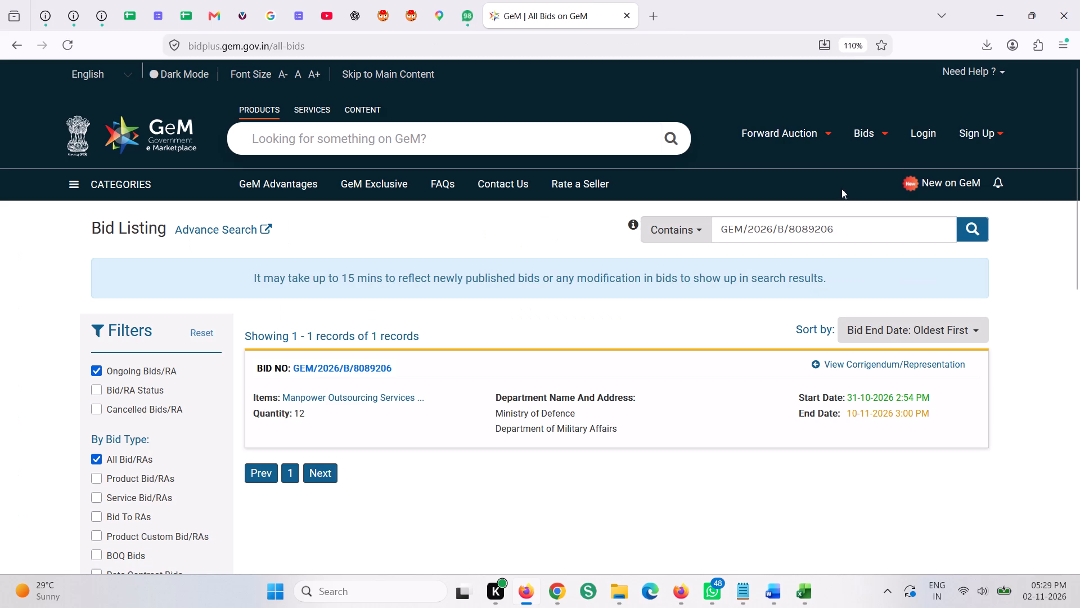
drag(848, 225, 690, 224)
key(ctrl+v)
key(Return)
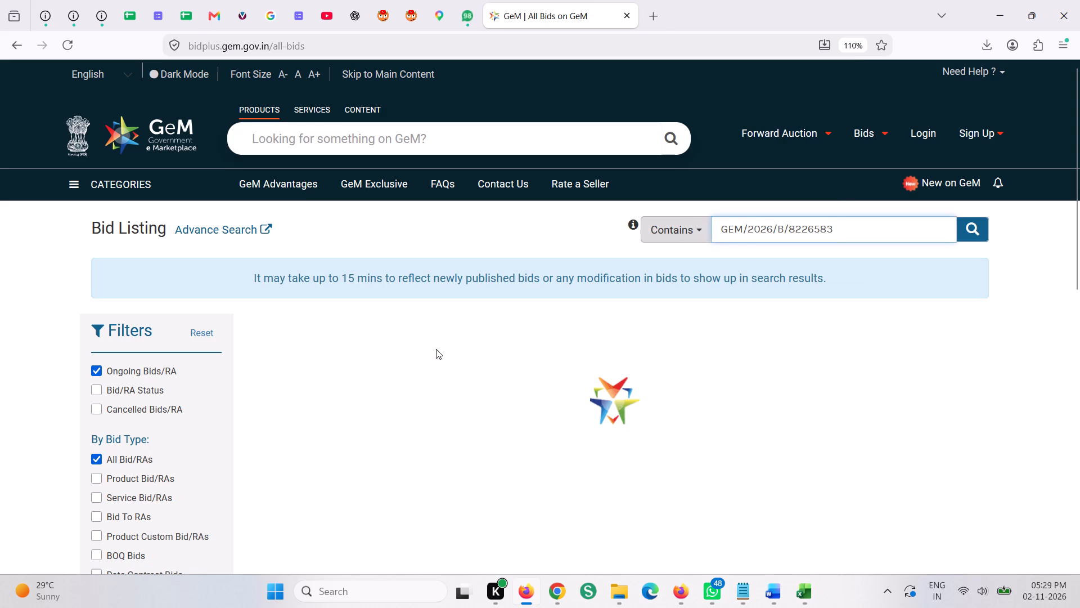
click(366, 365)
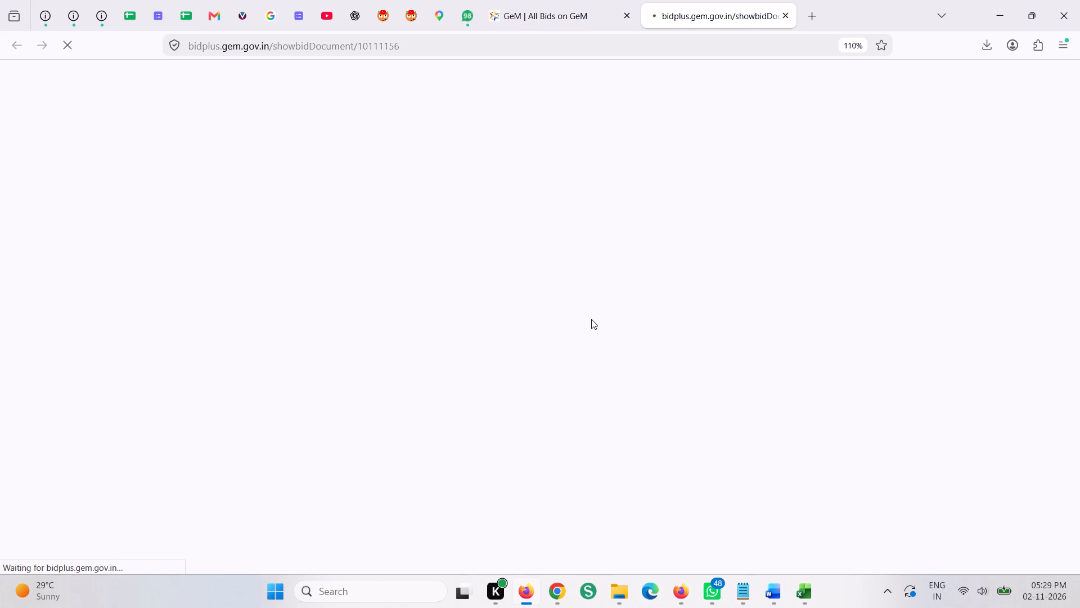
click(330, 323)
Examine the bid document's eligibility details, item specifications, optional allowances, consignee wage requirements and buyer-added terms.
scroll(537, 384, down, 1)
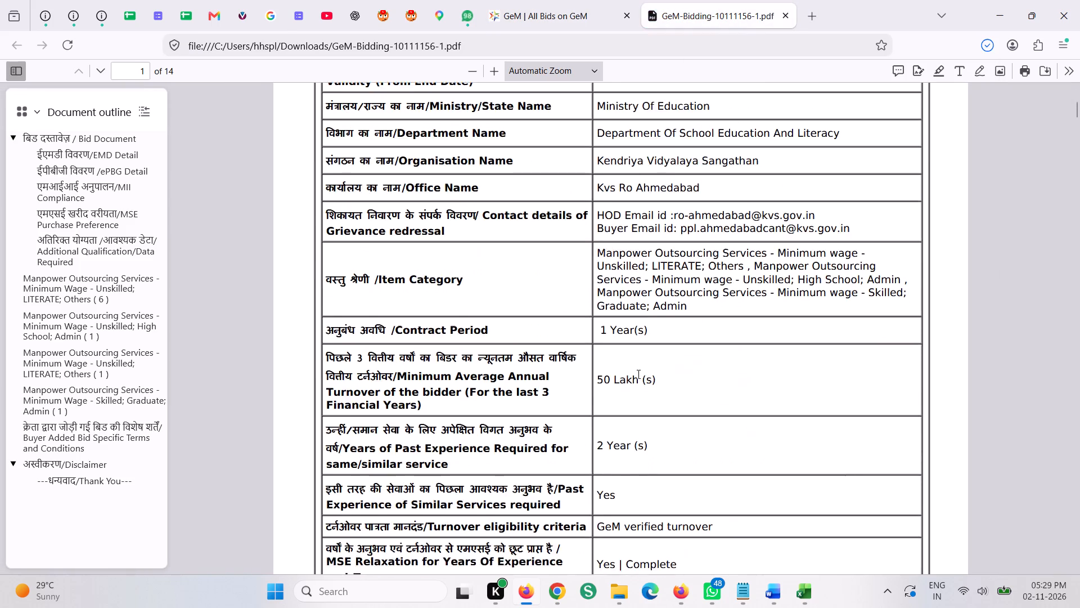
scroll(637, 374, down, 13)
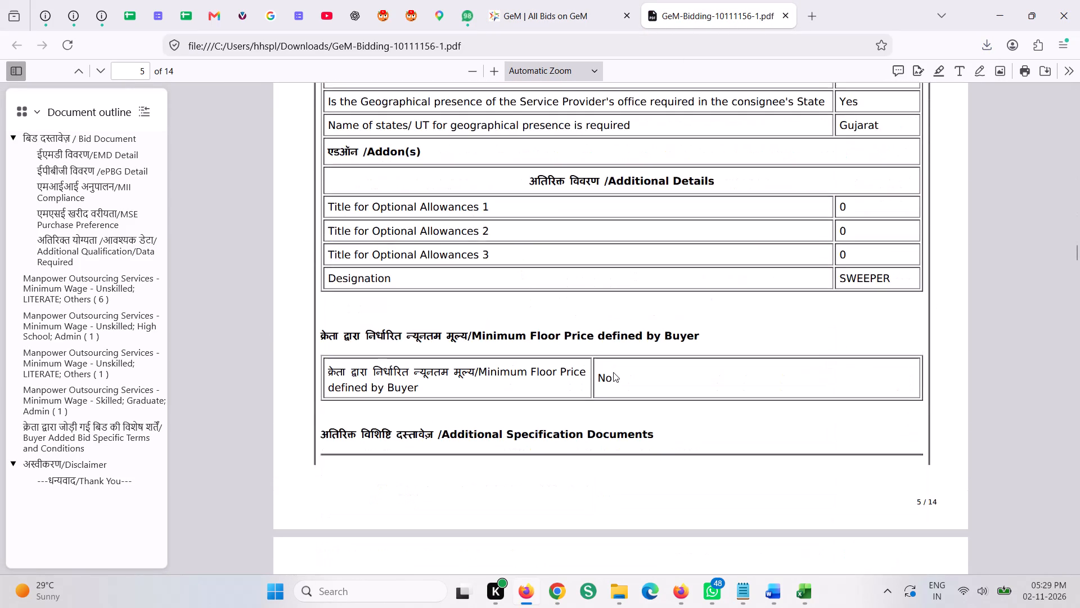
scroll(613, 372, down, 11)
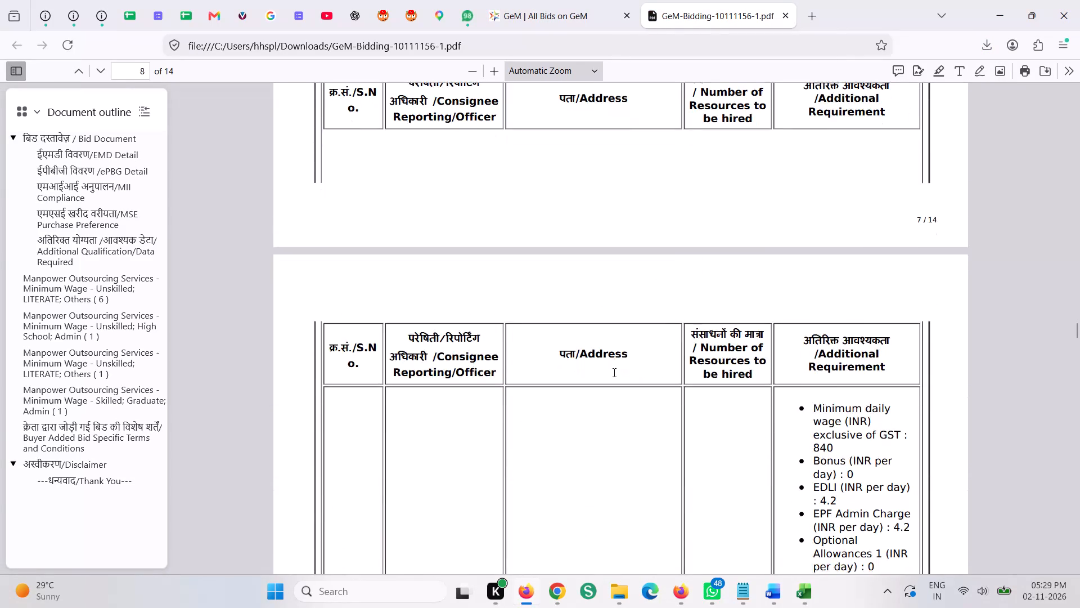
scroll(613, 372, down, 17)
scroll(613, 372, up, 4)
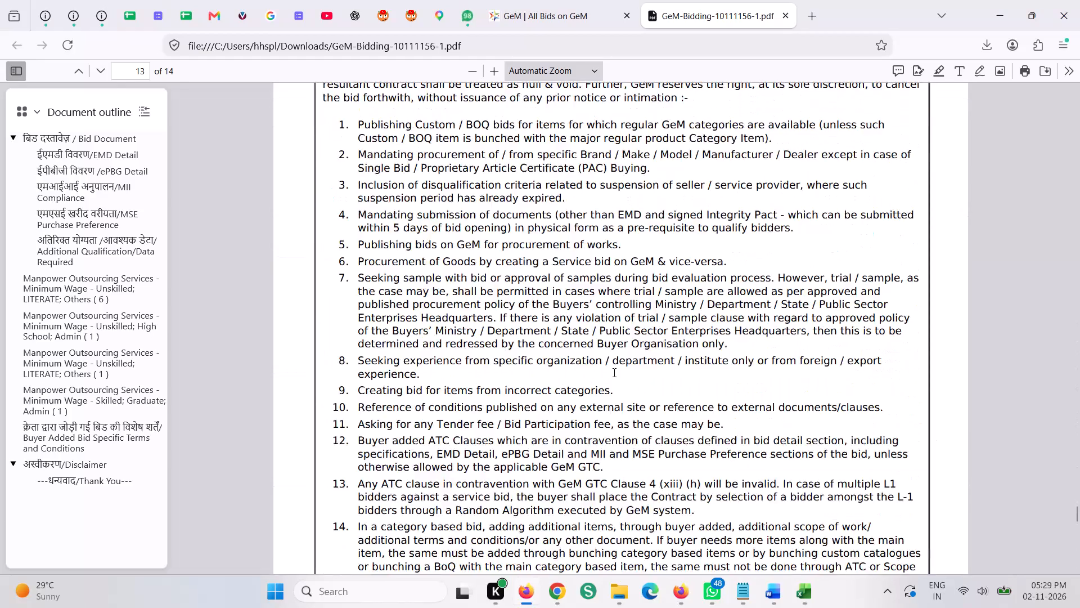
scroll(613, 372, up, 18)
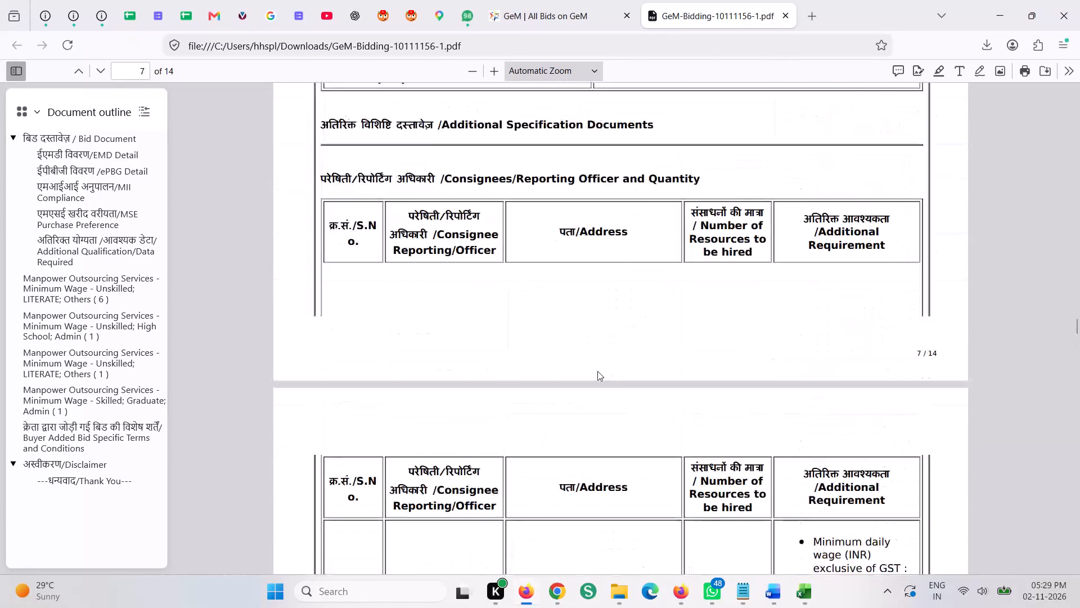
scroll(597, 371, up, 8)
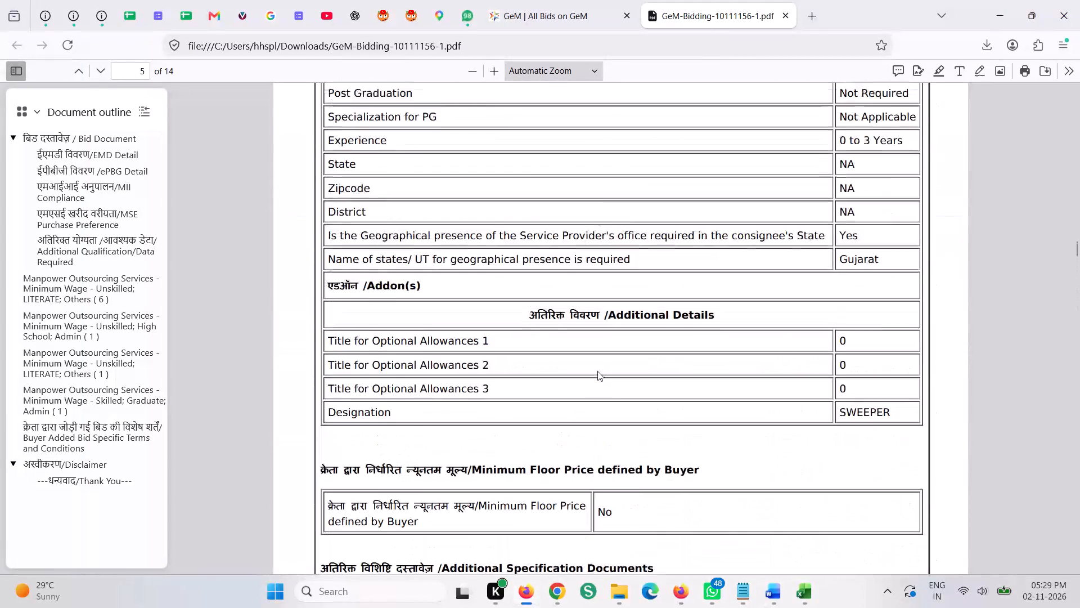
scroll(569, 357, down, 1)
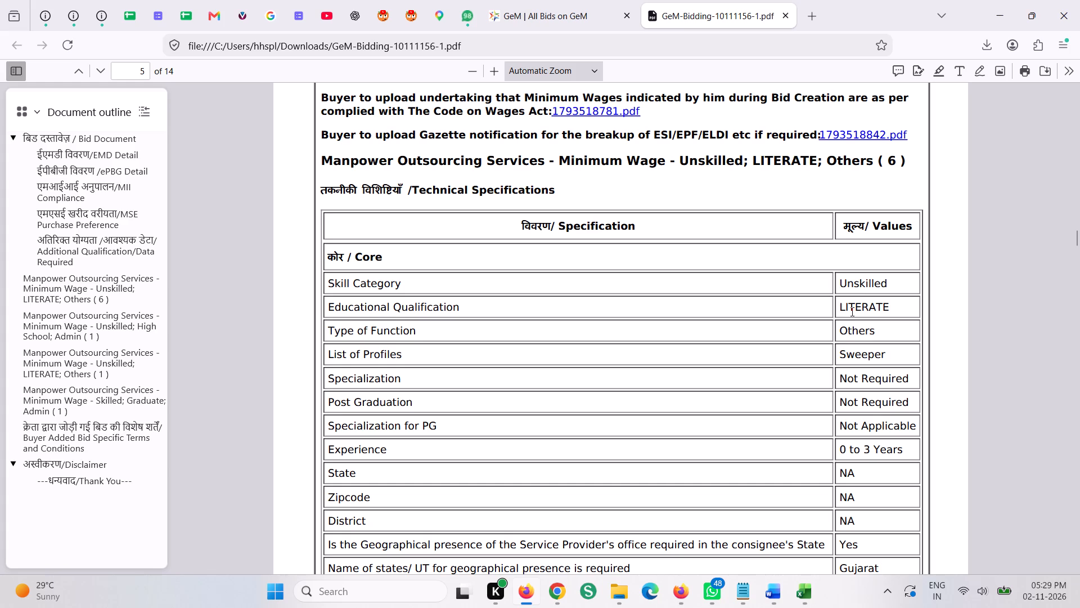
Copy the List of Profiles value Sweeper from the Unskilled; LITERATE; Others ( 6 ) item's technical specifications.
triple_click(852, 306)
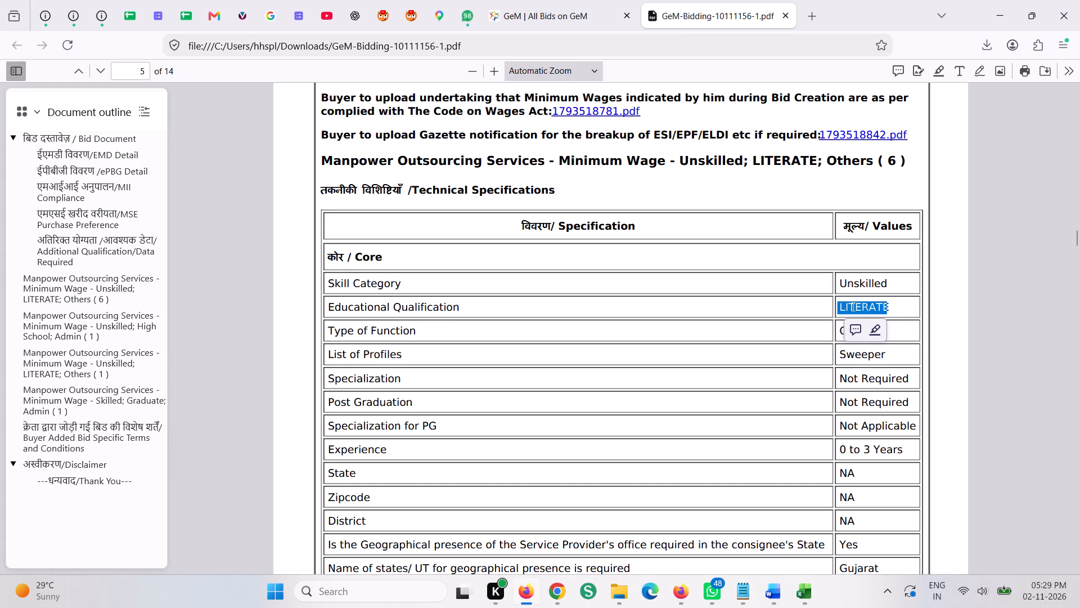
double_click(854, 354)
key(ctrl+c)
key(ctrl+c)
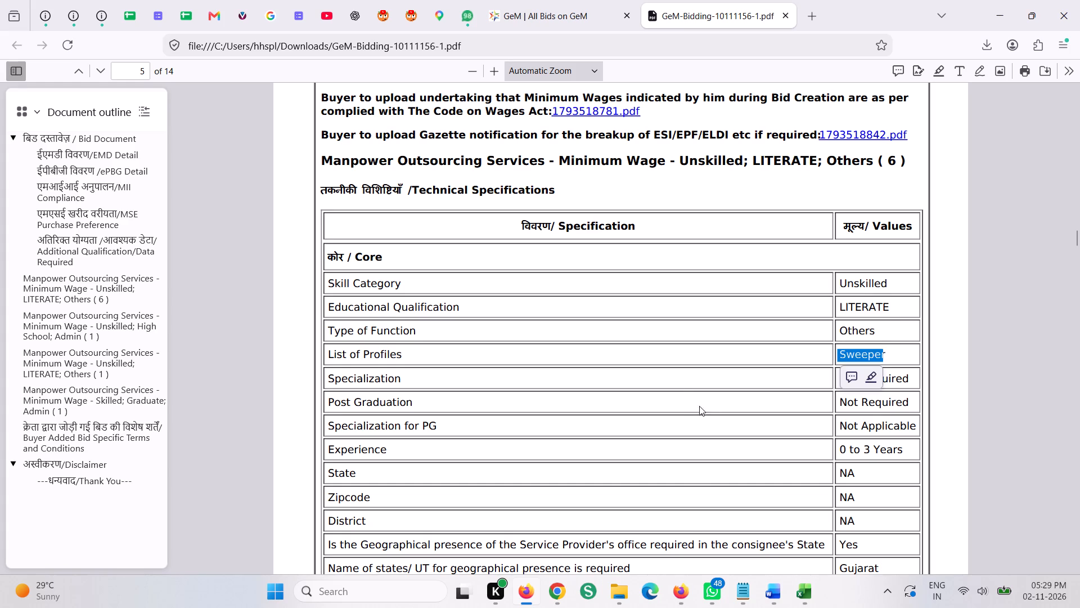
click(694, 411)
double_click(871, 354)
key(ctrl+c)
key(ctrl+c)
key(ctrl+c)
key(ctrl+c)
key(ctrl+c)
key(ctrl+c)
In the Excel DAILY sheet, set the Sweeper row's No of Resources to 6 and check its working days and months against the bid.
click(803, 594)
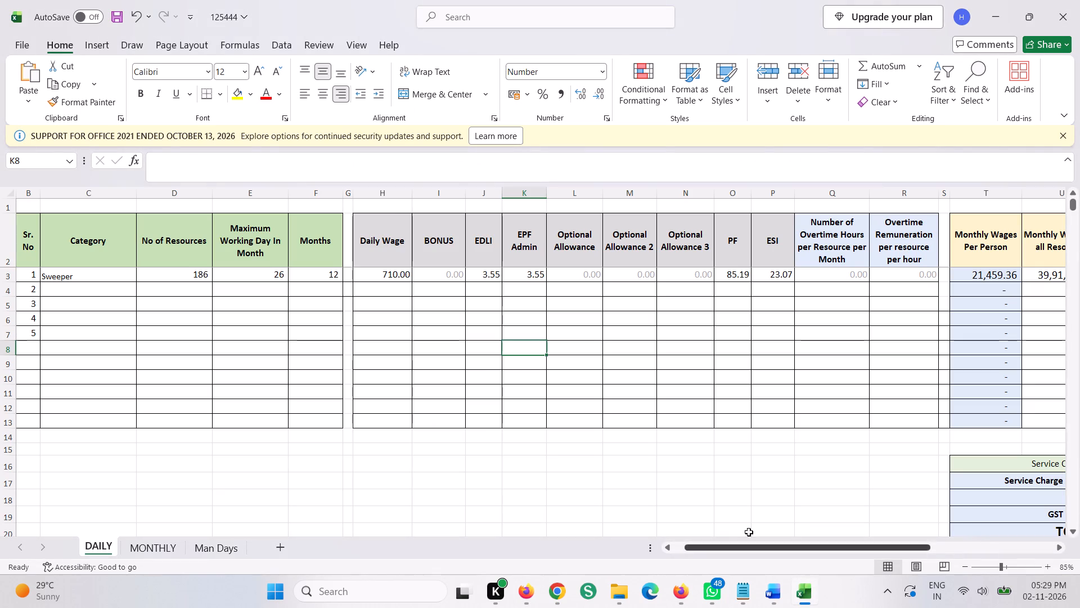
click(89, 275)
click(195, 278)
key(Tab)
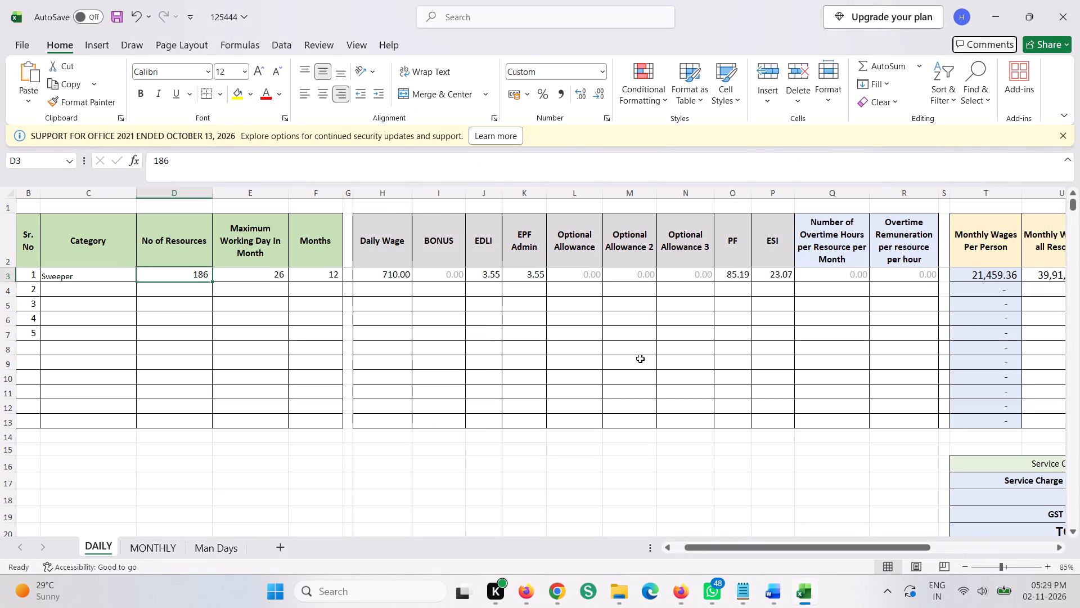
key(alt+Tab)
scroll(629, 439, down, 1)
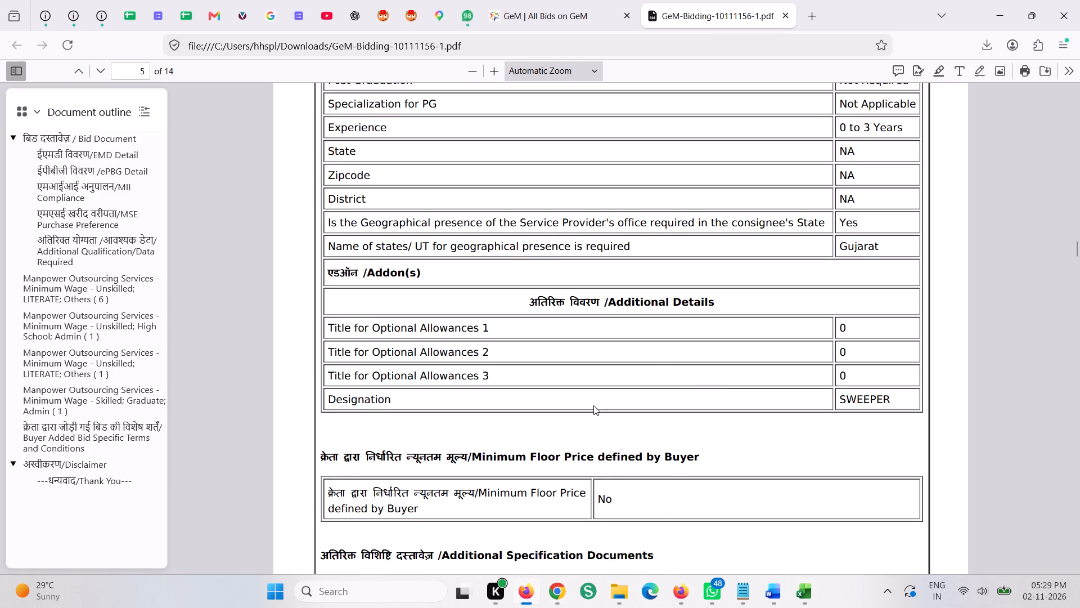
scroll(646, 332, down, 1)
scroll(713, 318, down, 1)
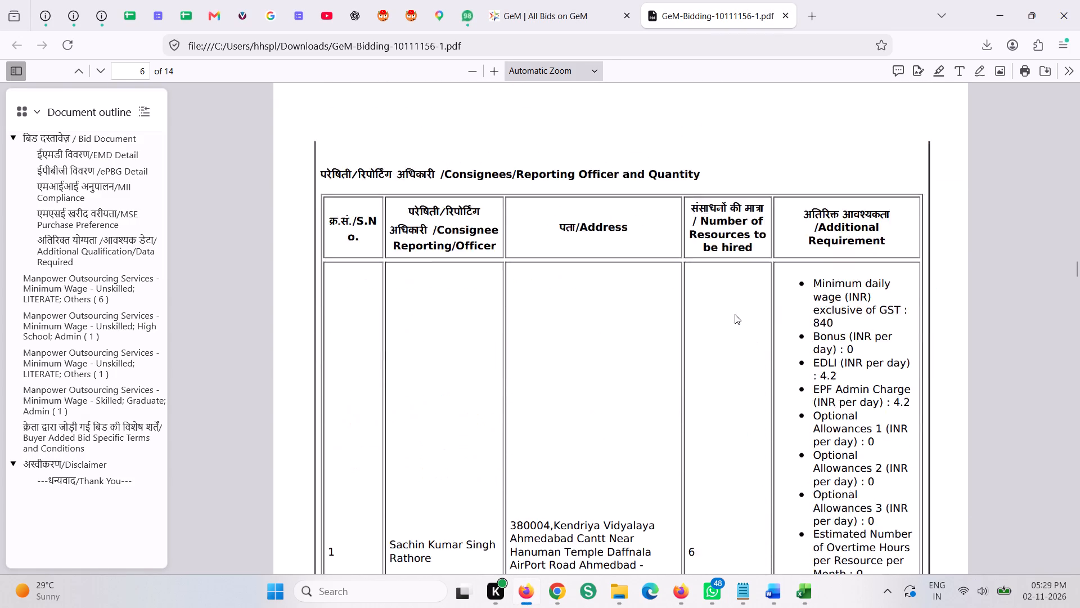
scroll(759, 315, down, 1)
key(alt+Tab)
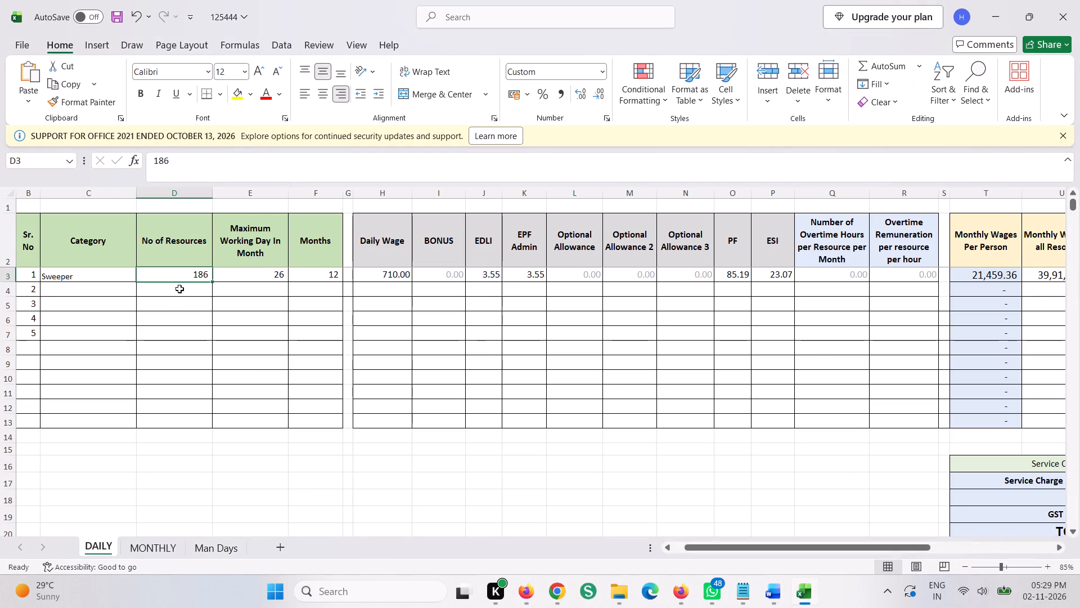
key(6)
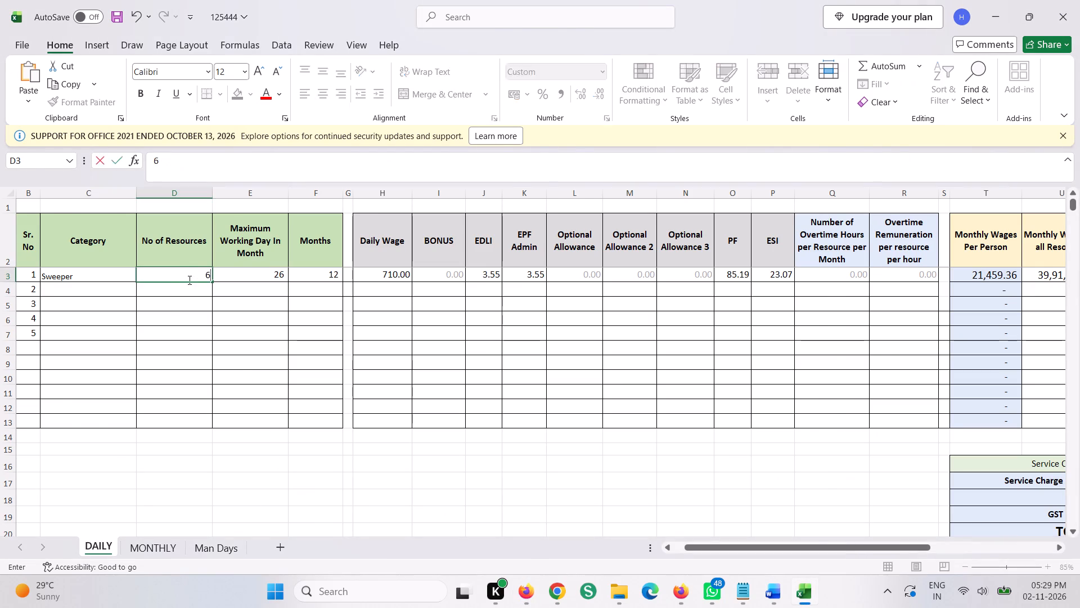
key(alt+Tab)
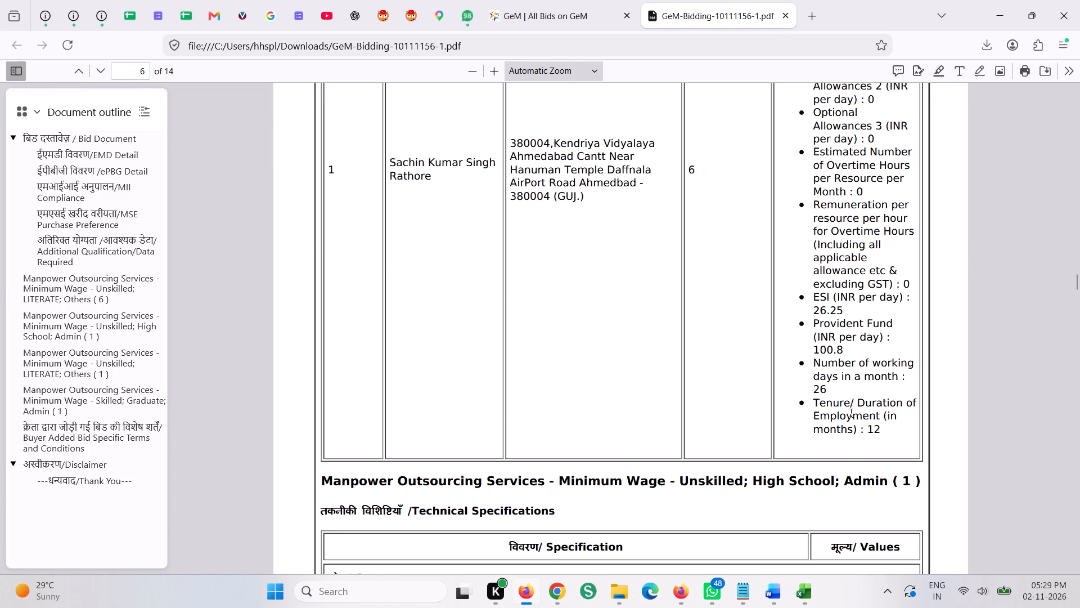
key(alt+Tab)
click(250, 271)
click(312, 274)
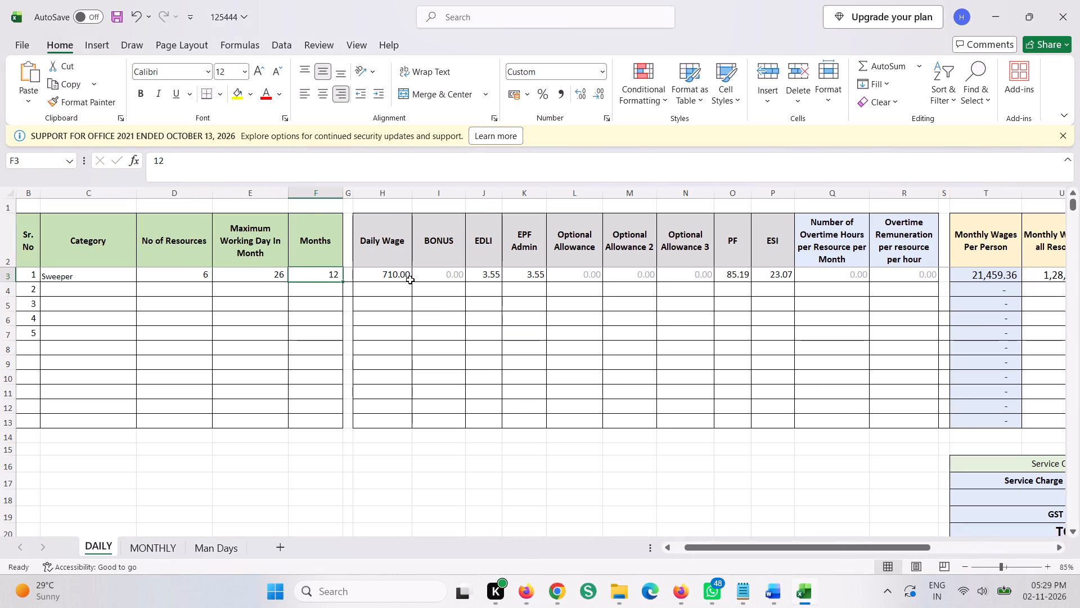
Set the Sweeper row's Daily Wage to 840, copied from the first item's additional requirements in the bid document.
click(406, 276)
key(alt+Tab)
scroll(827, 373, up, 3)
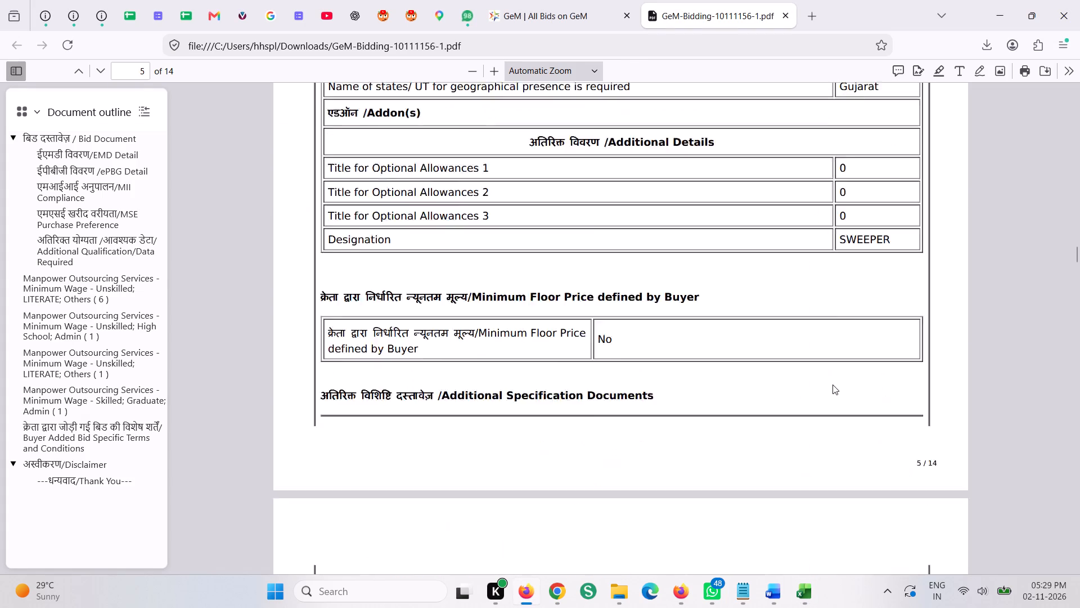
scroll(813, 386, up, 3)
scroll(799, 385, down, 6)
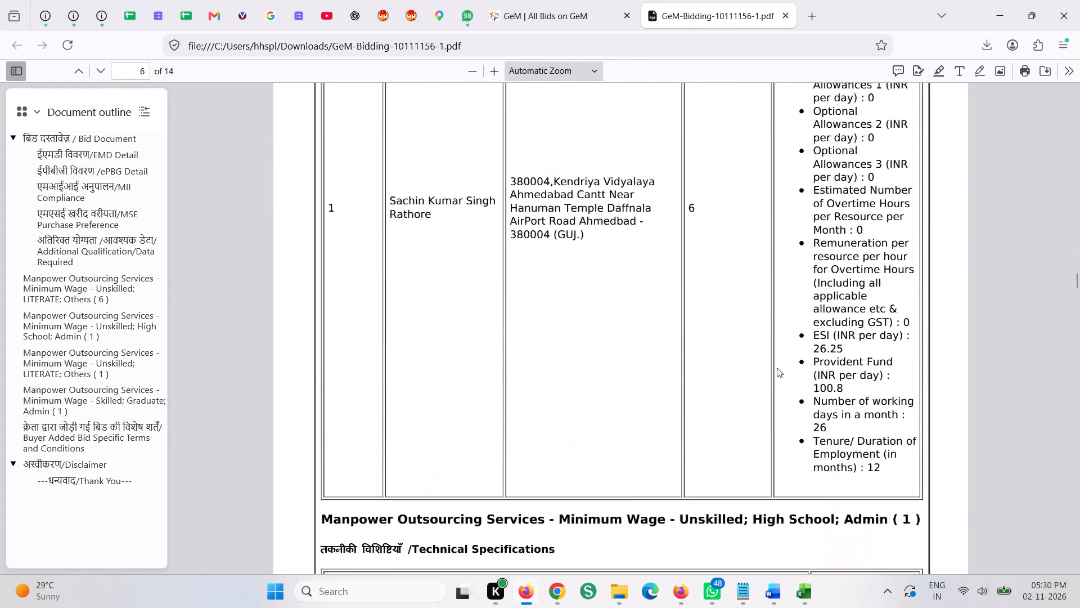
scroll(777, 368, up, 1)
double_click(824, 262)
key(ctrl+c)
key(ctrl+c)
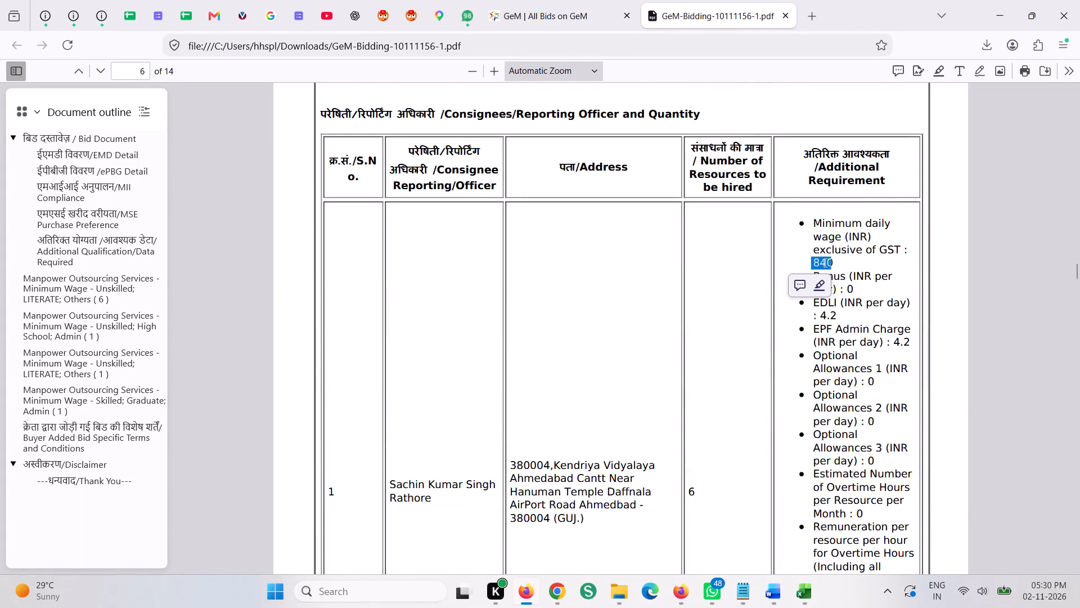
key(alt+Tab)
key(ctrl+v)
Check the Sweeper row's bonus against the bid's additional requirements and set its EDLI to 4.2.
click(444, 271)
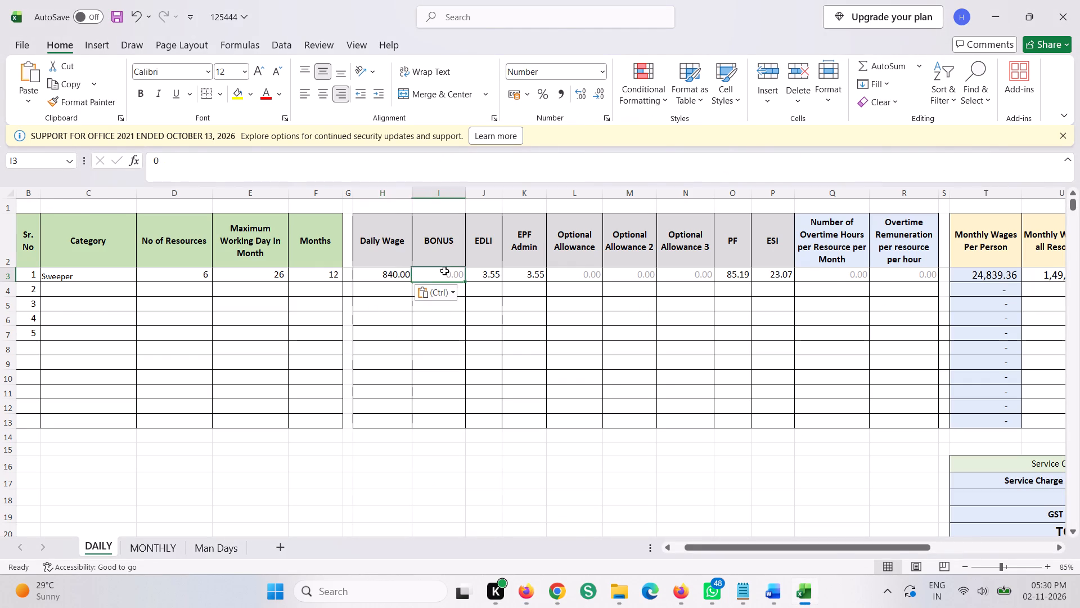
key(alt+Tab)
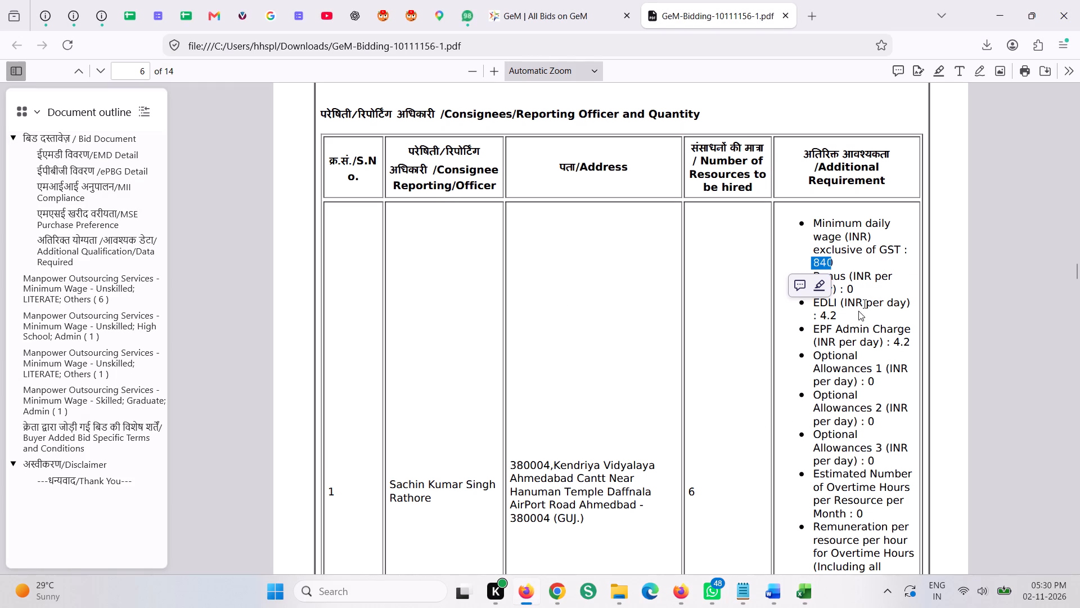
click(858, 311)
click(822, 316)
key(alt+Tab)
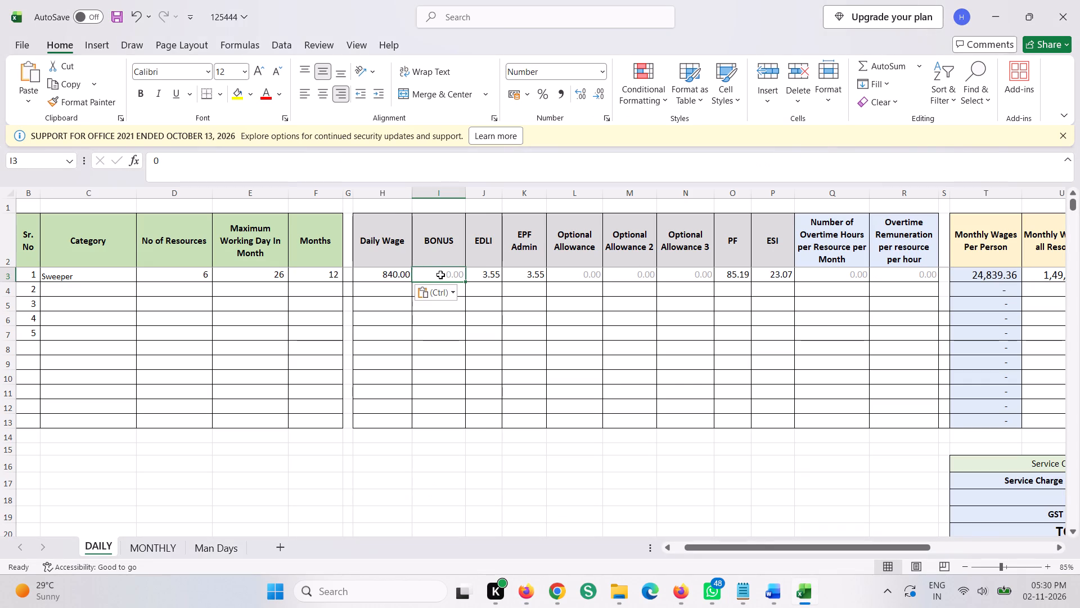
click(444, 274)
click(489, 274)
text(4.2)
key(Tab)
key(alt+Tab)
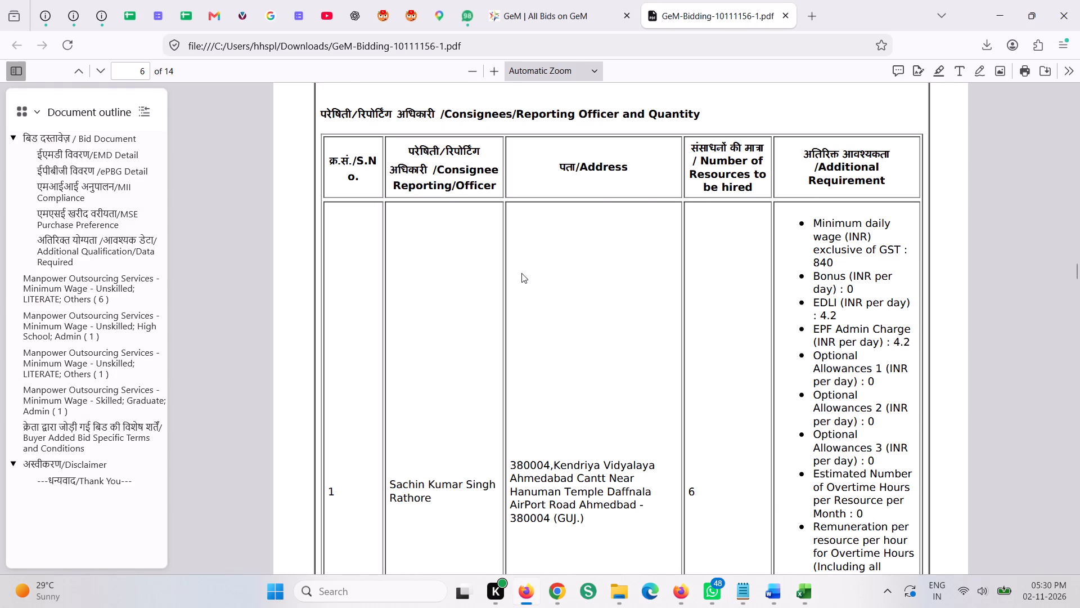
Set the Sweeper row's EPF Admin to 4.2 and its three optional allowances to 0, following the bid's additional requirements.
key(alt+Tab)
text(4.2)
key(Tab)
key(alt+Tab)
key(alt+Tab)
key(0)
key(Tab)
key(0)
key(Tab)
key(0)
key(Tab)
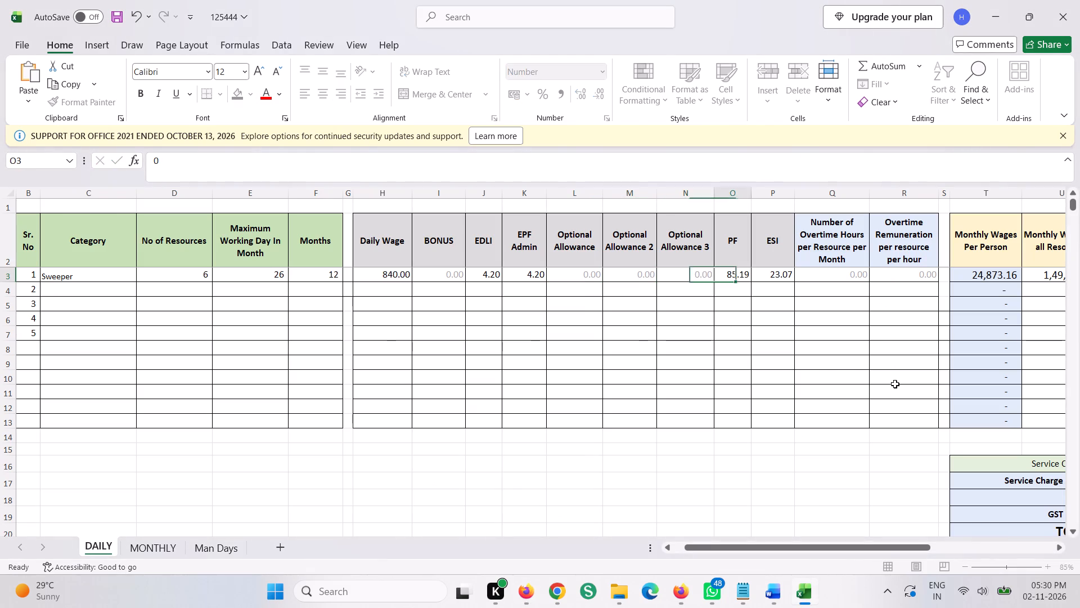
Copy the ESI per day value 26.25 from the first item's additional requirements into the Sweeper row's ESI cell.
key(alt+Tab)
scroll(896, 344, down, 1)
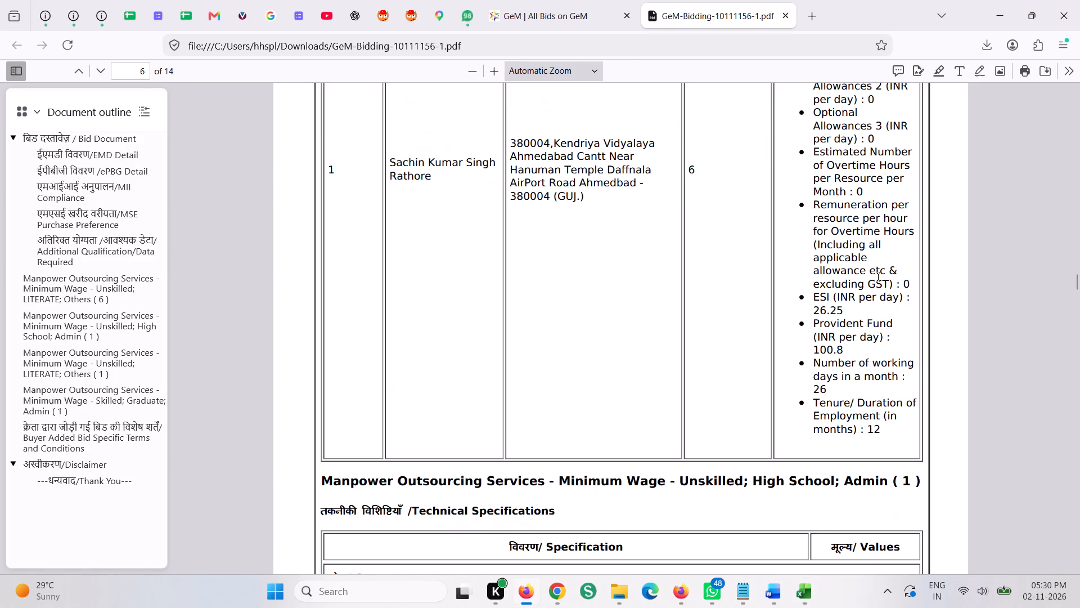
click(820, 314)
drag(820, 314, 844, 314)
key(ctrl+c)
key(ctrl+c)
key(ctrl+c)
key(ctrl+c)
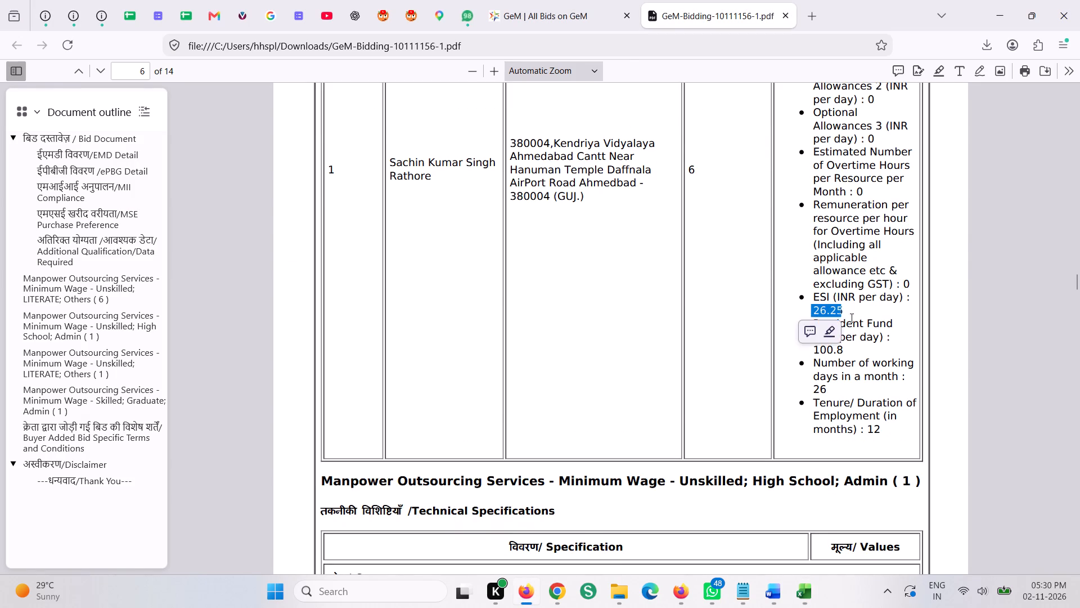
key(alt+Tab)
click(778, 276)
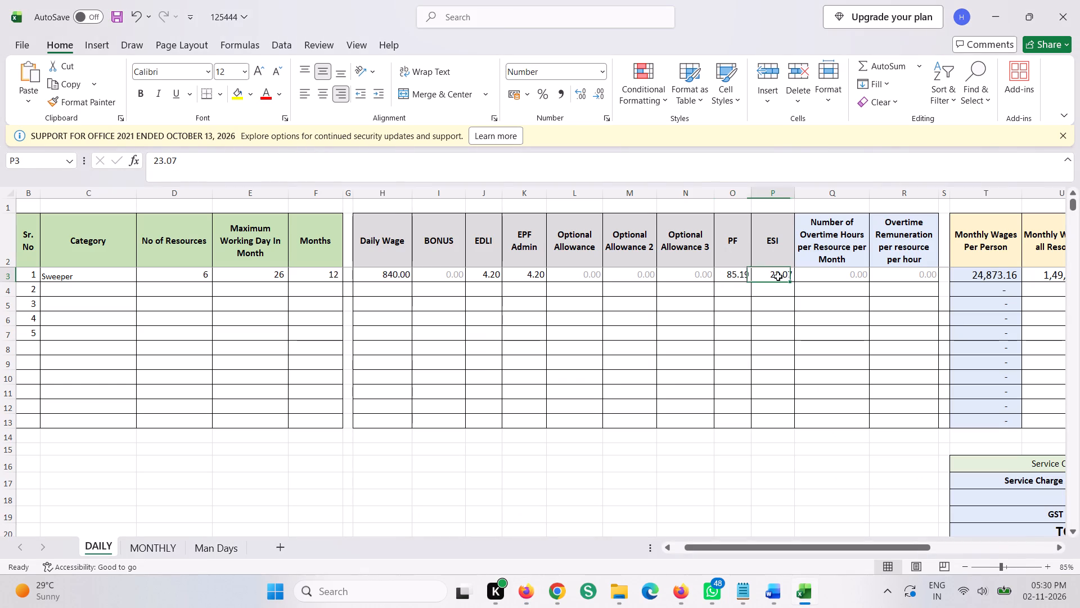
key(ctrl+v)
click(717, 334)
Copy the Provident Fund per day value 100.8 from the bid document into the Sweeper row's PF cell.
click(734, 275)
key(alt+Tab)
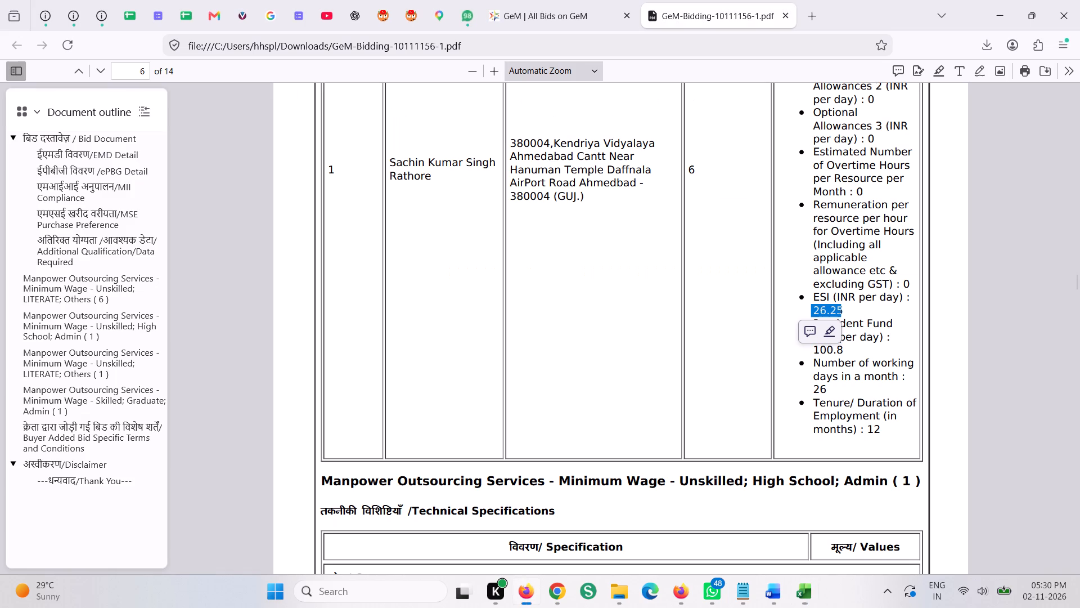
triple_click(829, 351)
key(ctrl+c)
key(ctrl+c)
key(alt+Tab)
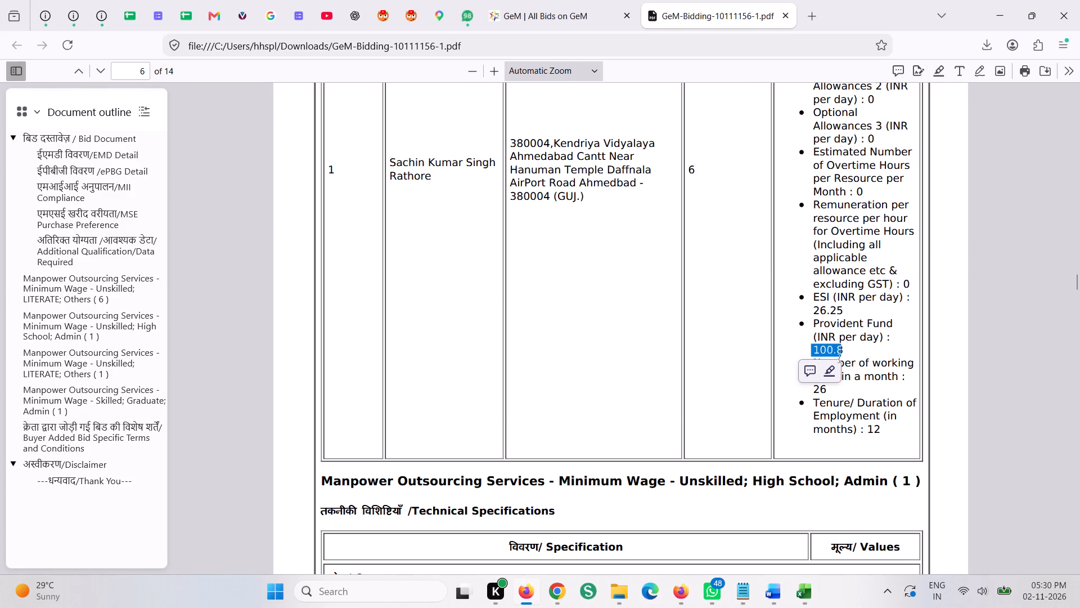
key(ctrl+v)
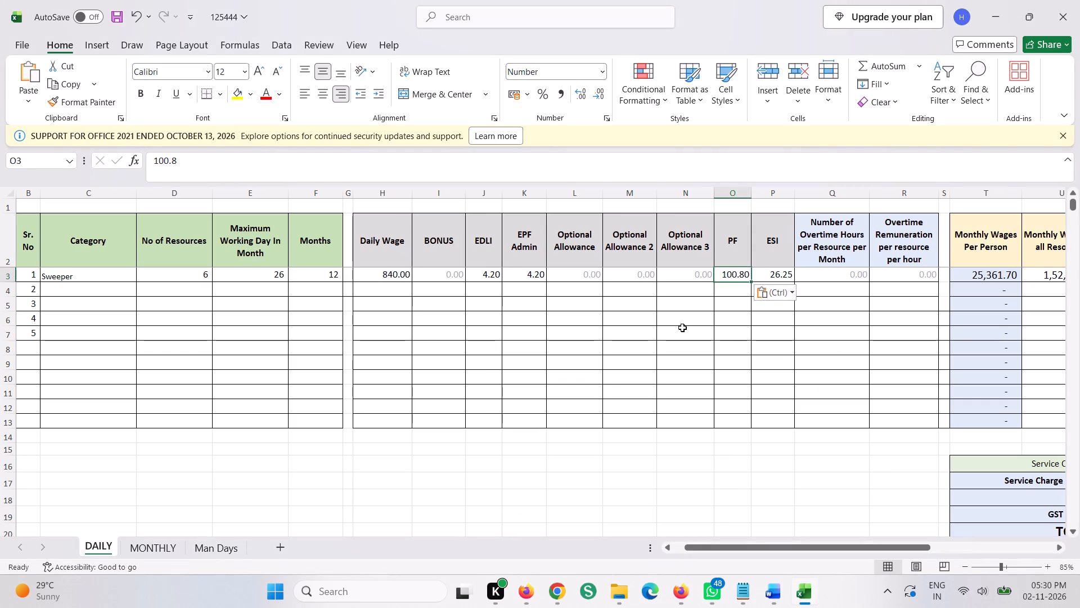
click(678, 328)
Check the Sweeper row's overtime hours and overtime remuneration against the bid's additional requirements.
click(817, 278)
key(alt+Tab)
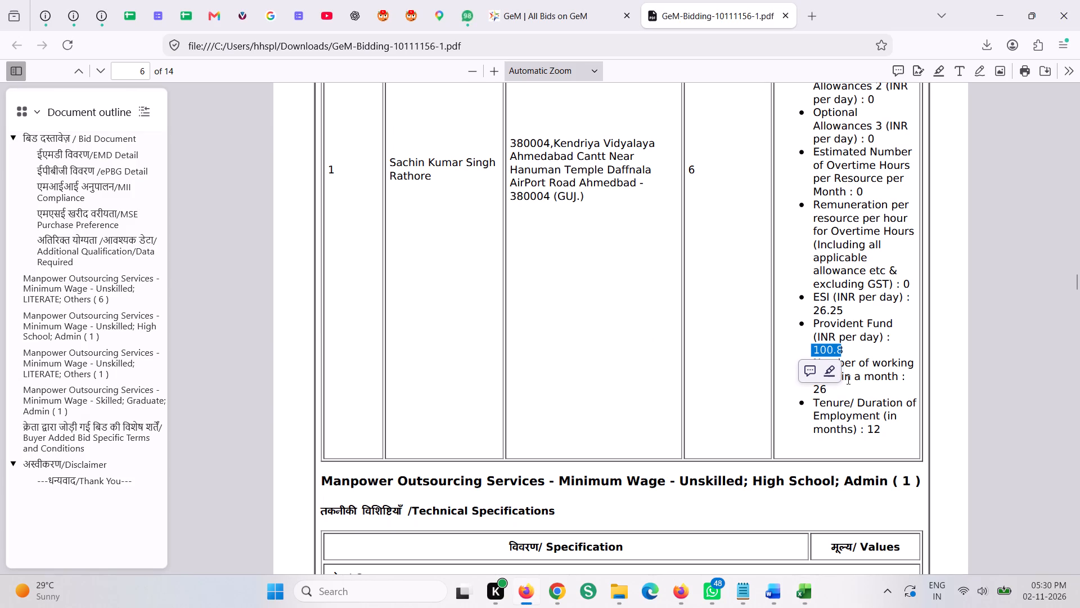
key(alt+Tab)
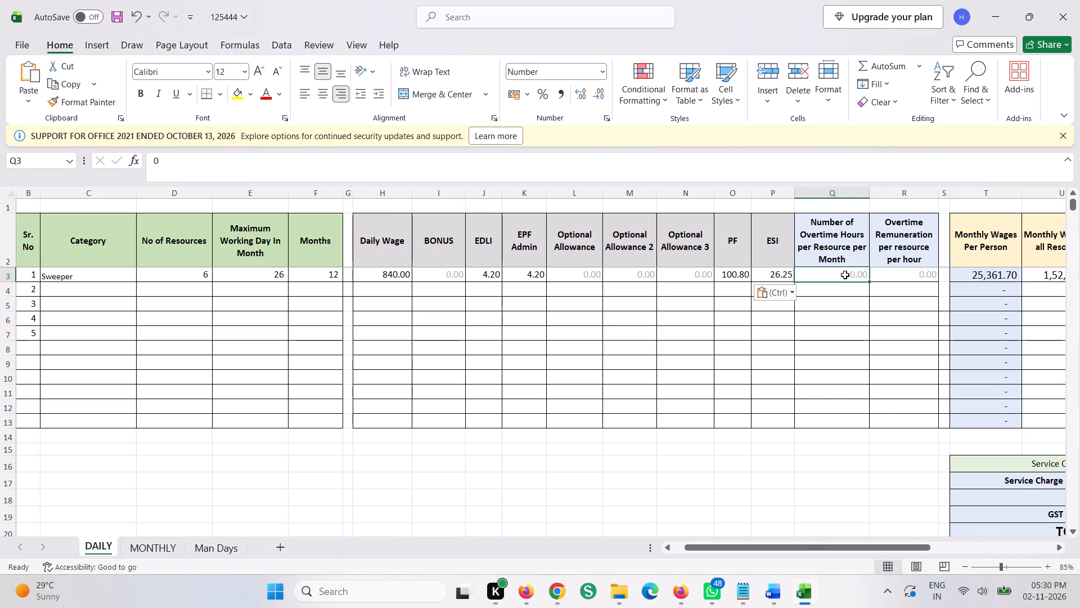
click(844, 275)
click(900, 274)
For the second row's Category, locate the List of Profiles value in the Unskilled; High School; Admin ( 1 ) item's technical specifications.
click(75, 292)
key(alt+Tab)
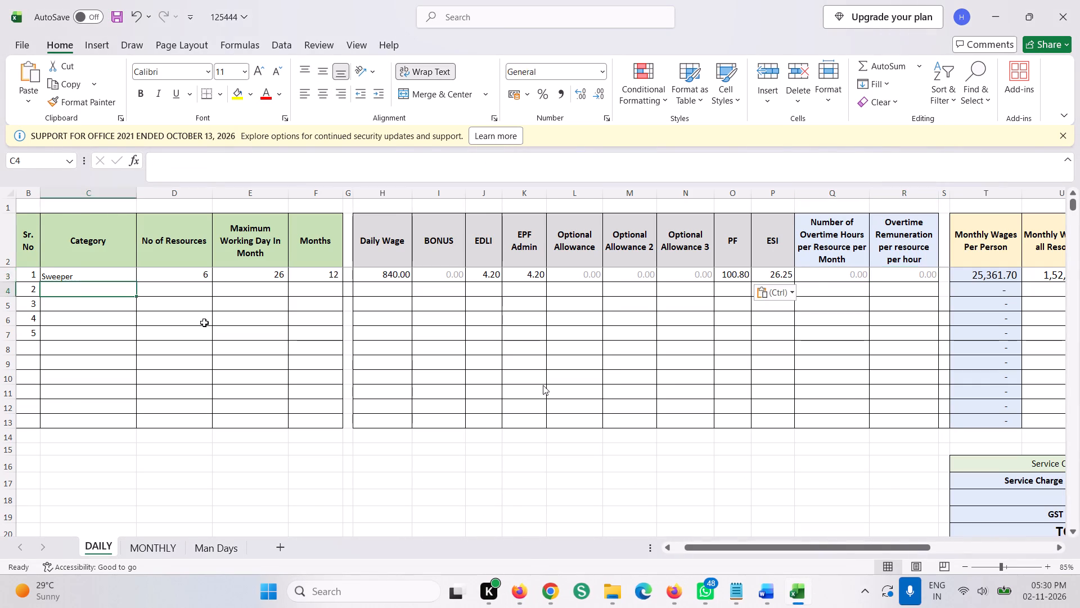
scroll(577, 383, down, 1)
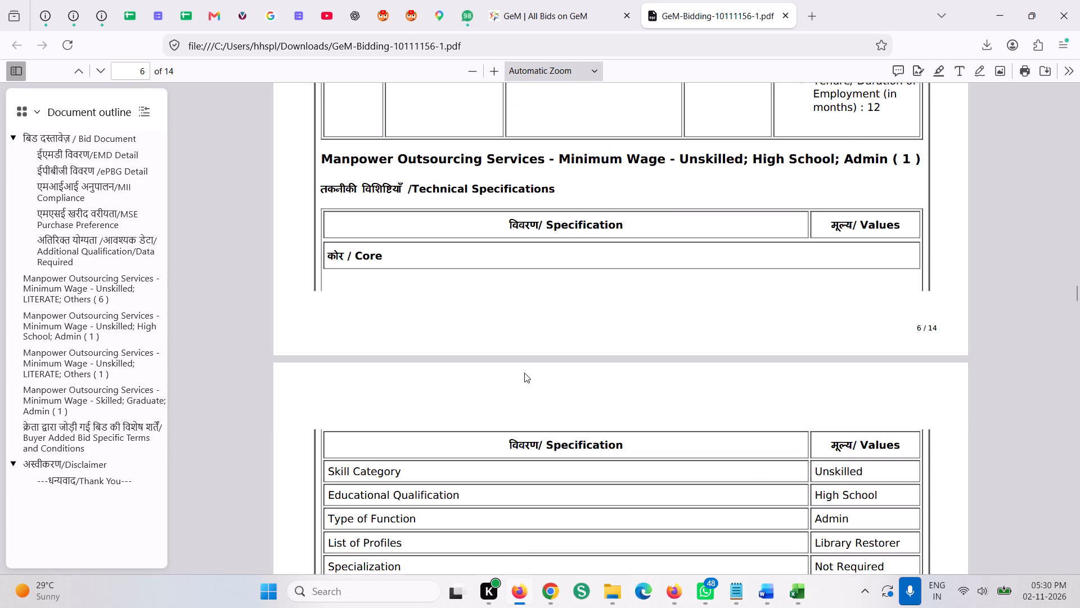
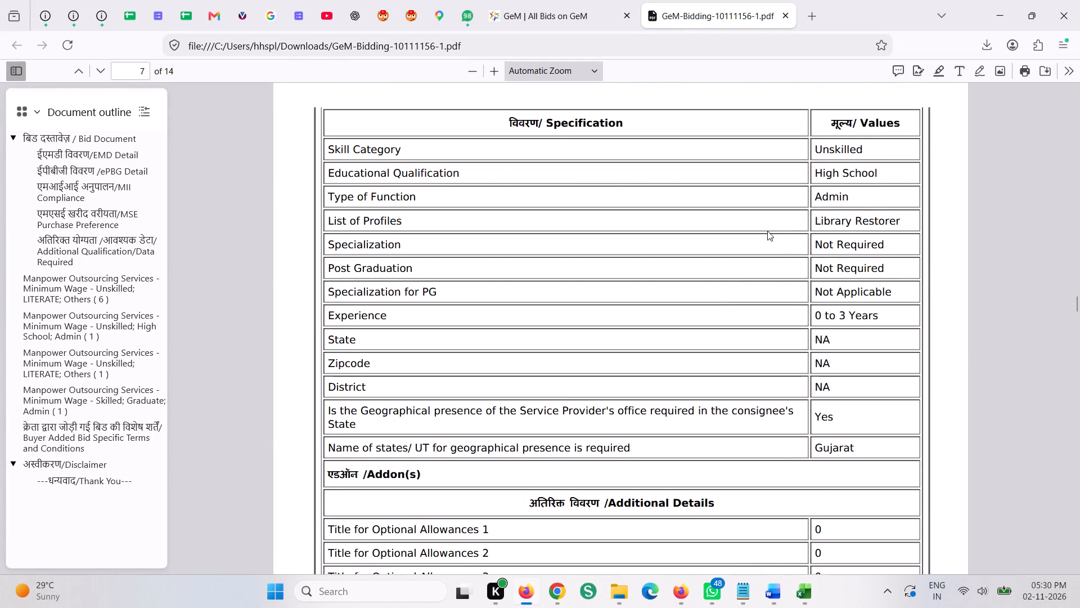
Copy the List of Profiles value Library Restorer from the bid document into the second row's Category cell.
triple_click(831, 223)
key(ctrl+c)
key(ctrl+c)
key(alt+Tab)
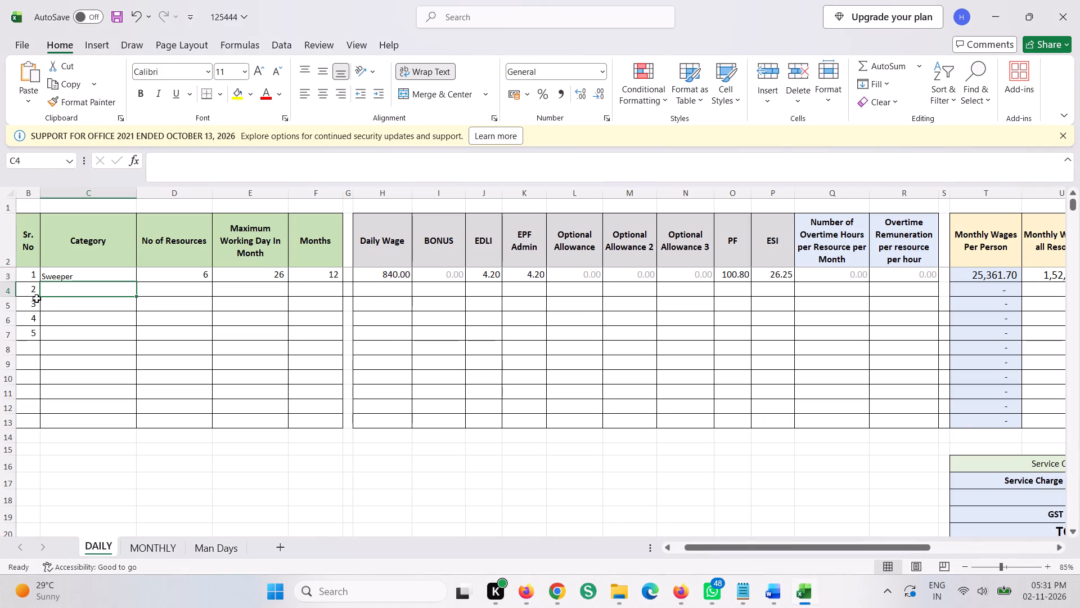
double_click(55, 290)
key(ctrl+v)
click(83, 339)
Fill the Library Restorer row with 1 resource, 26 maximum working days and 12 months from the bid document.
click(191, 290)
key(alt+Tab)
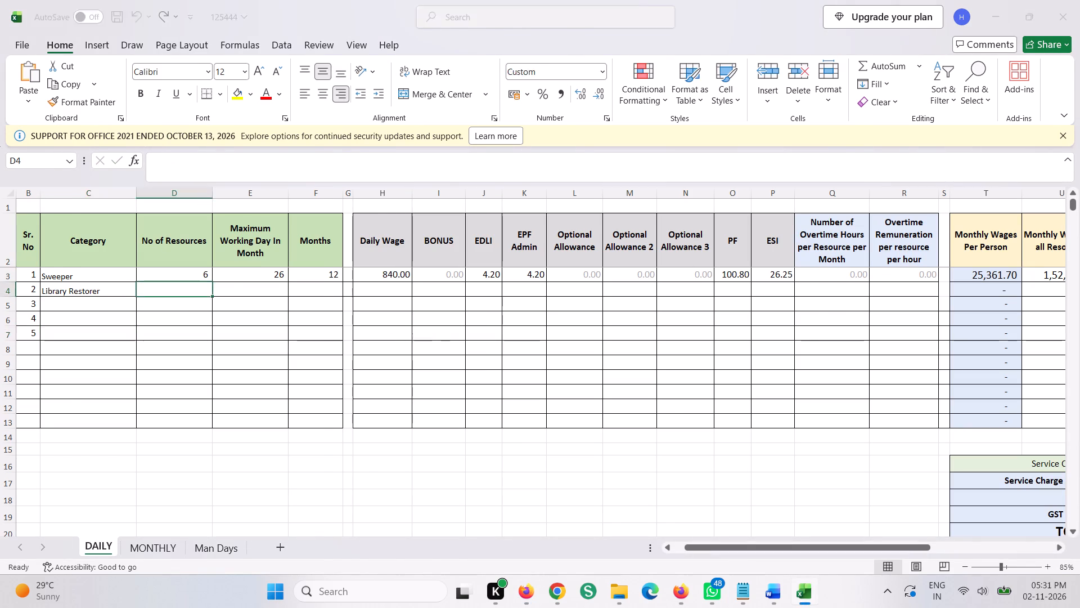
scroll(636, 294, down, 1)
scroll(726, 306, down, 3)
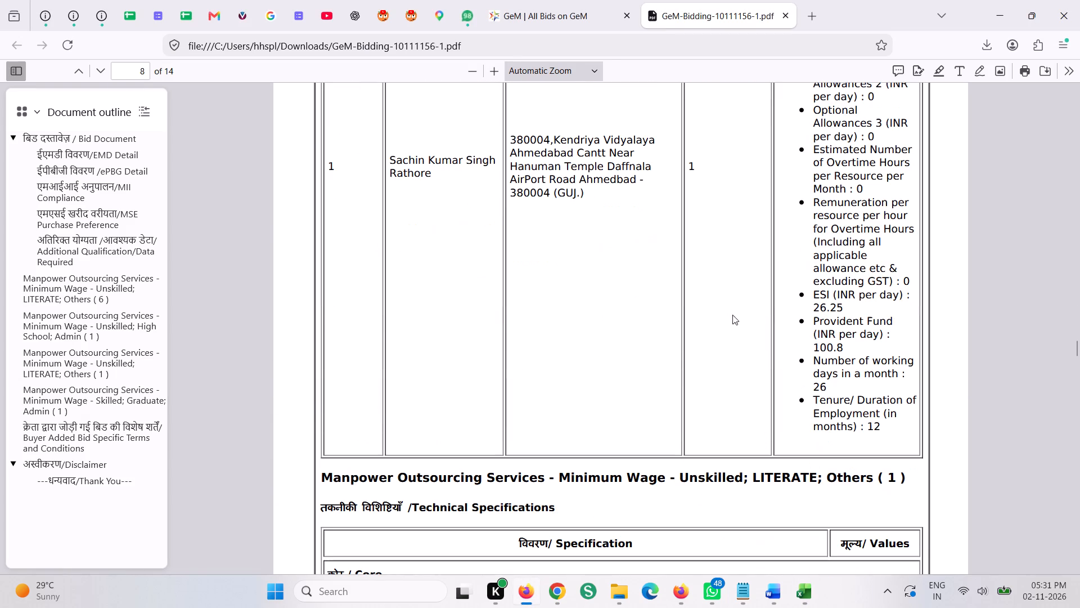
key(alt+Tab)
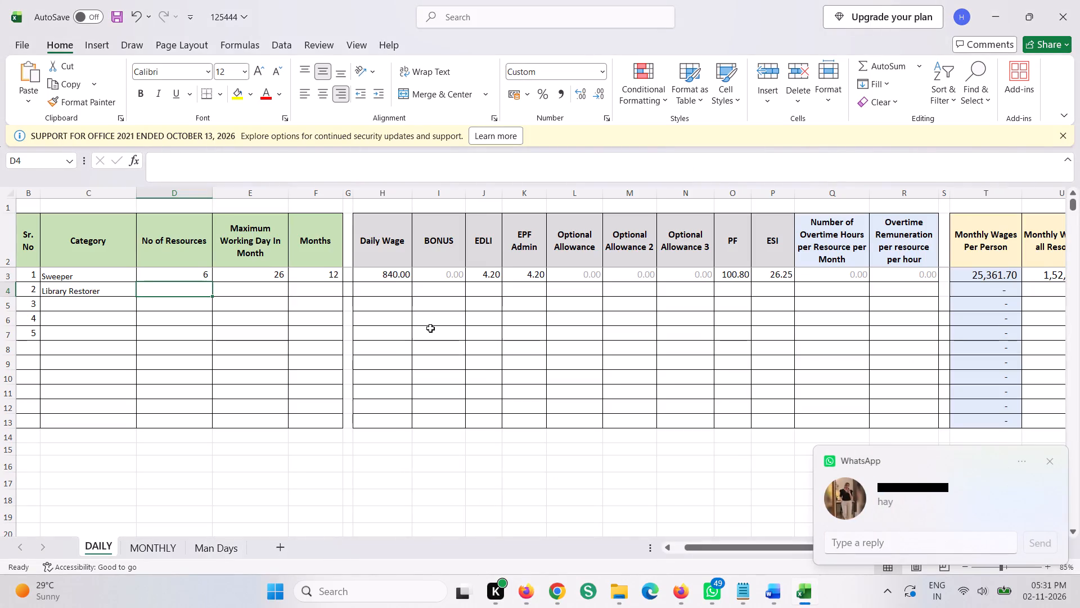
key(1)
key(Tab)
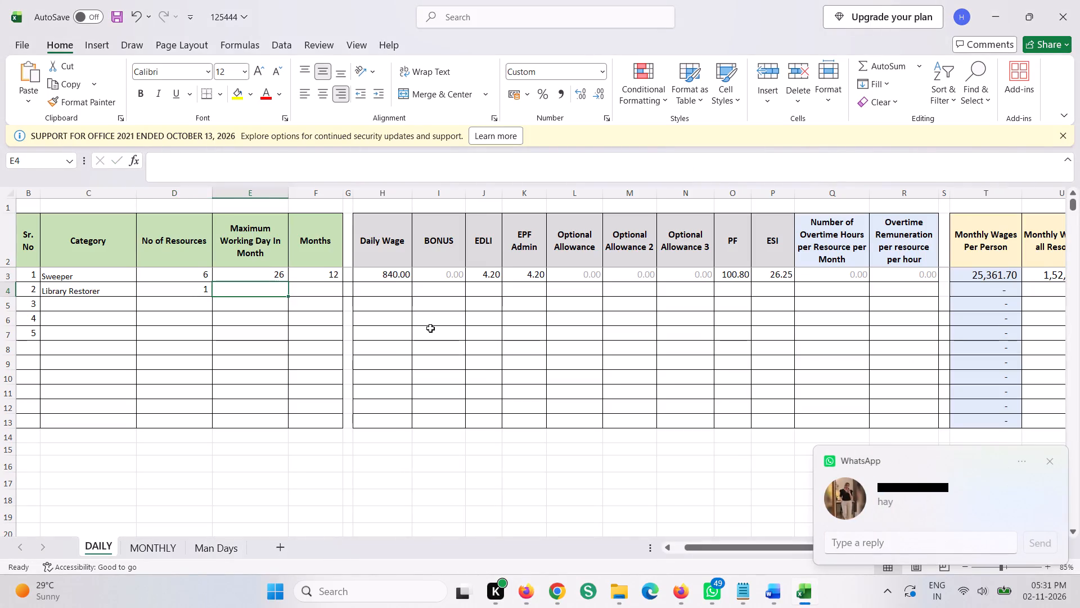
key(alt+Tab)
scroll(813, 325, up, 1)
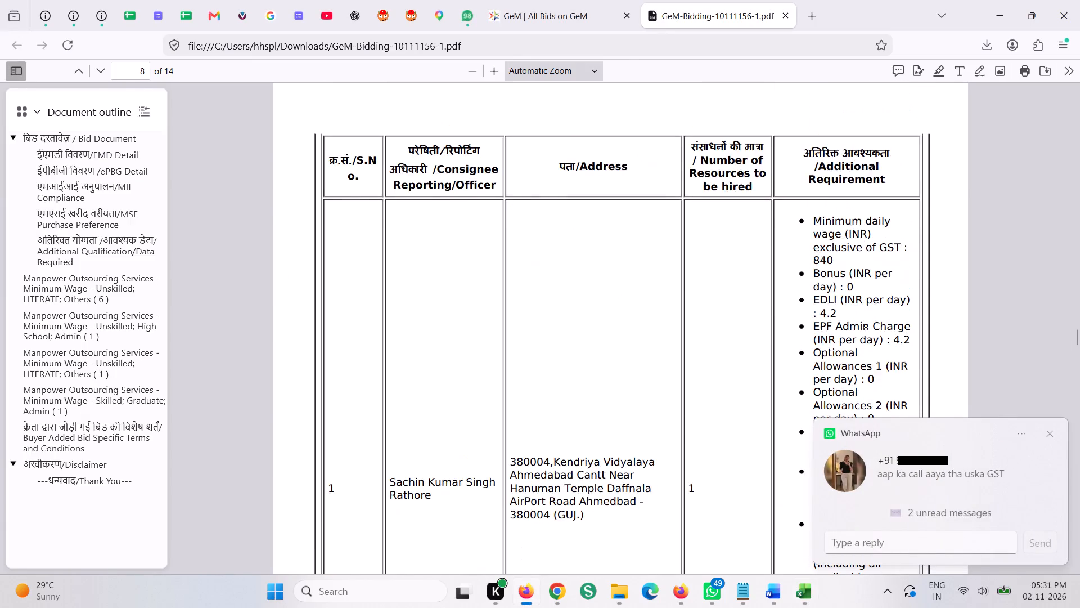
key(alt+Tab)
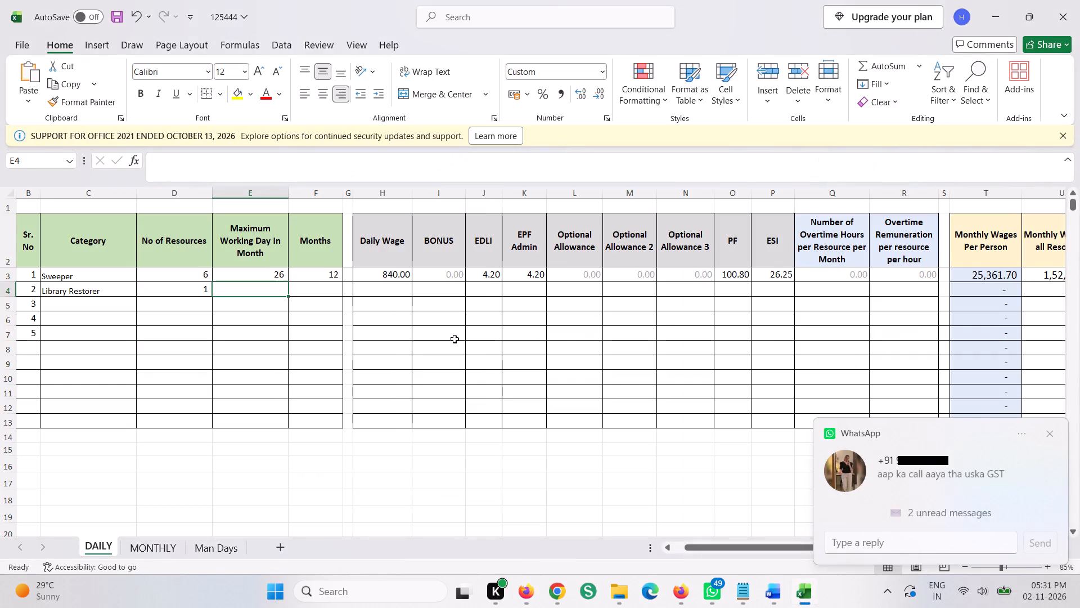
text(26)
key(Tab)
text(12)
key(Tab)
Enter the Library Restorer row's Daily Wage 840, Bonus 0, EDLI 4.2 and EPF Admin 4.2 from the bid document.
key(alt+Tab)
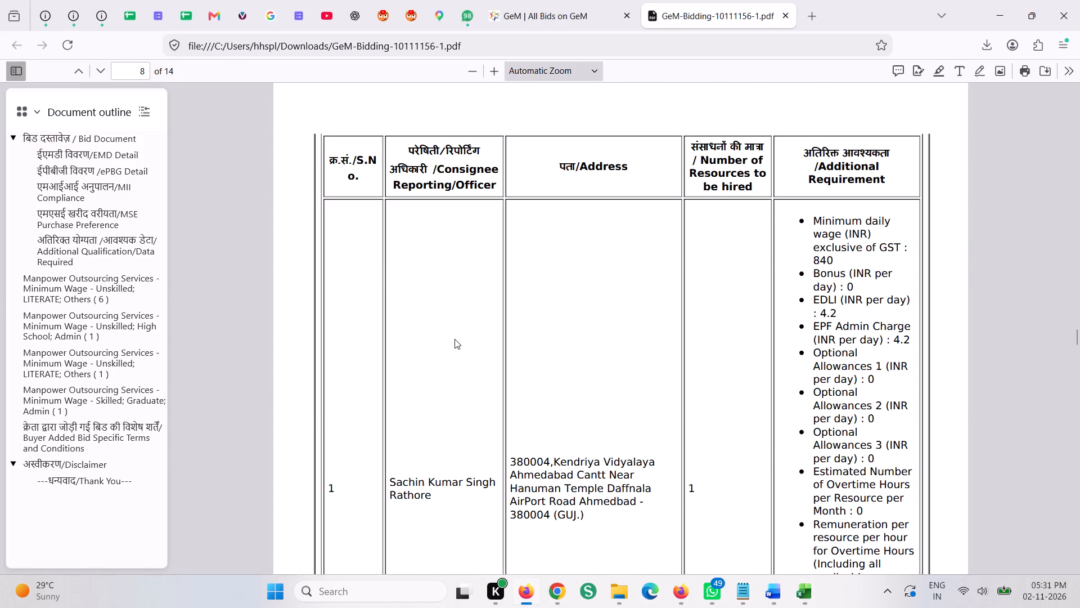
key(alt+Tab)
key(Tab)
text(840)
key(Tab)
key(alt+Tab)
key(alt+Tab)
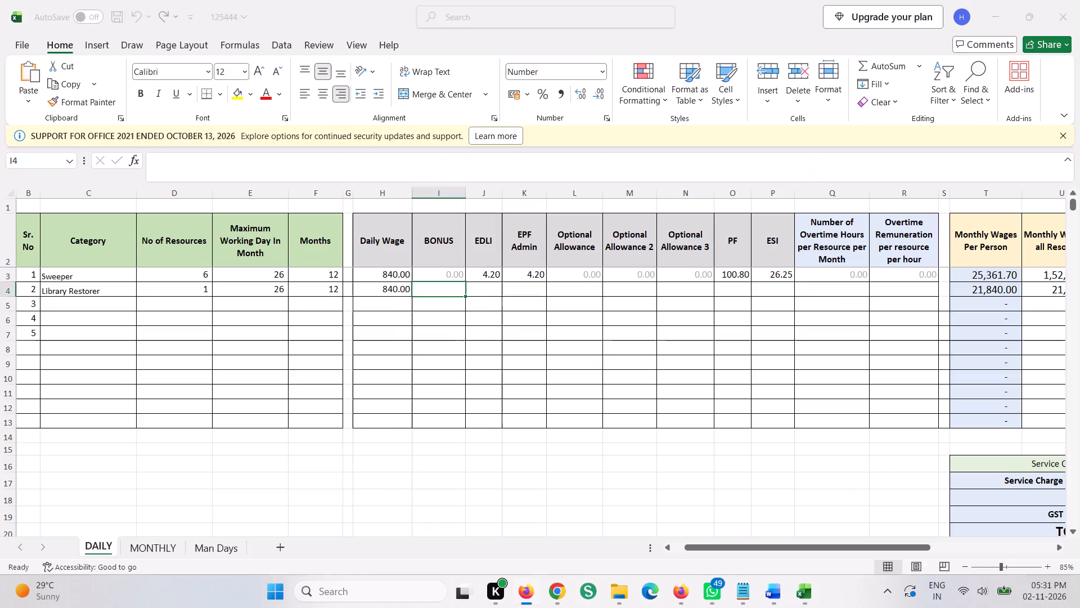
key(0)
key(Tab)
text(4.2)
key(Tab)
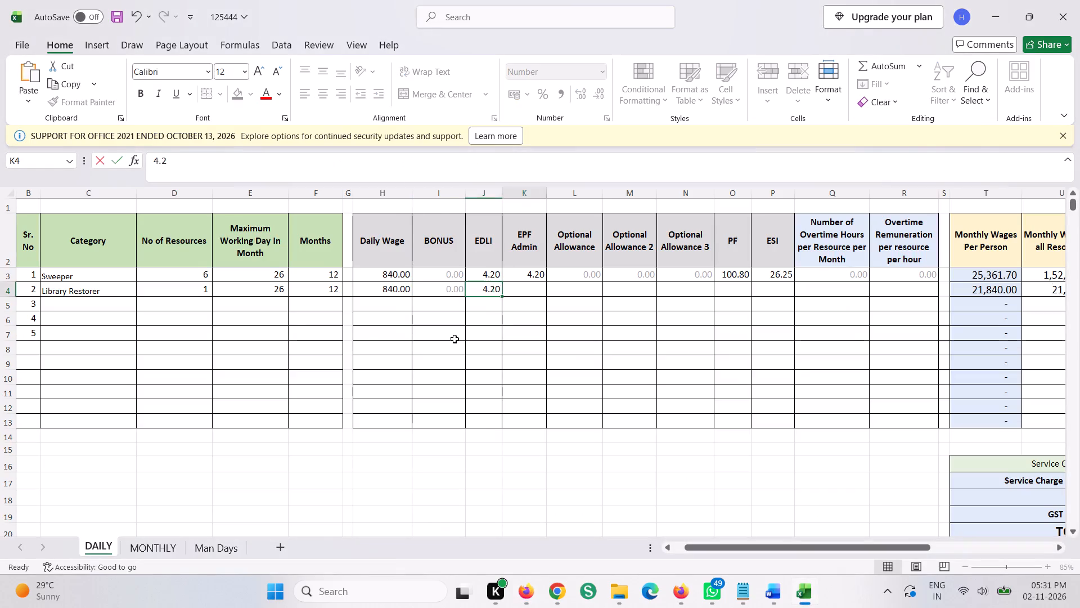
text(4.2)
key(Tab)
Set all three optional allowances in the Library Restorer row to 0, following the bid's additional requirements.
key(alt+Tab)
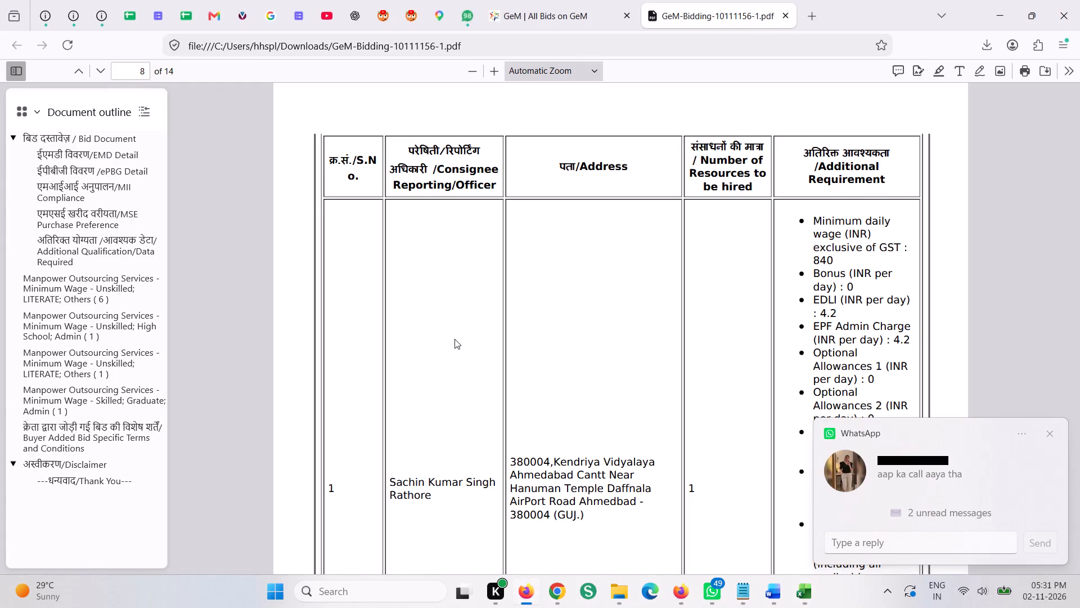
scroll(760, 364, down, 1)
key(alt+Tab)
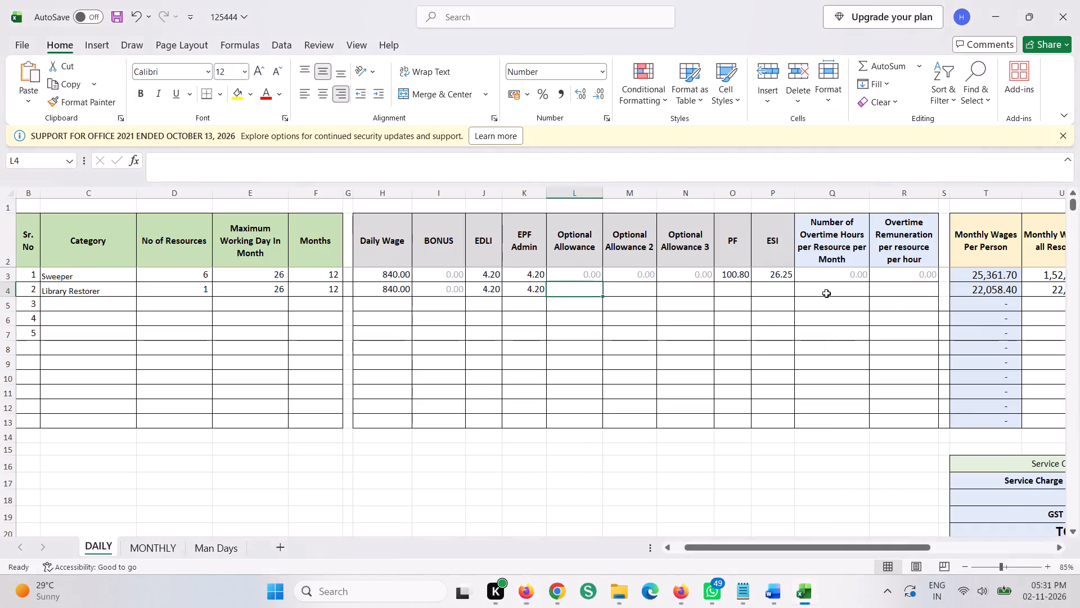
key(0)
key(Tab)
key(0)
key(Tab)
key(0)
key(Tab)
Copy the Provident Fund per day value 100.8 from the bid document into the Library Restorer row's PF cell.
key(alt+Tab)
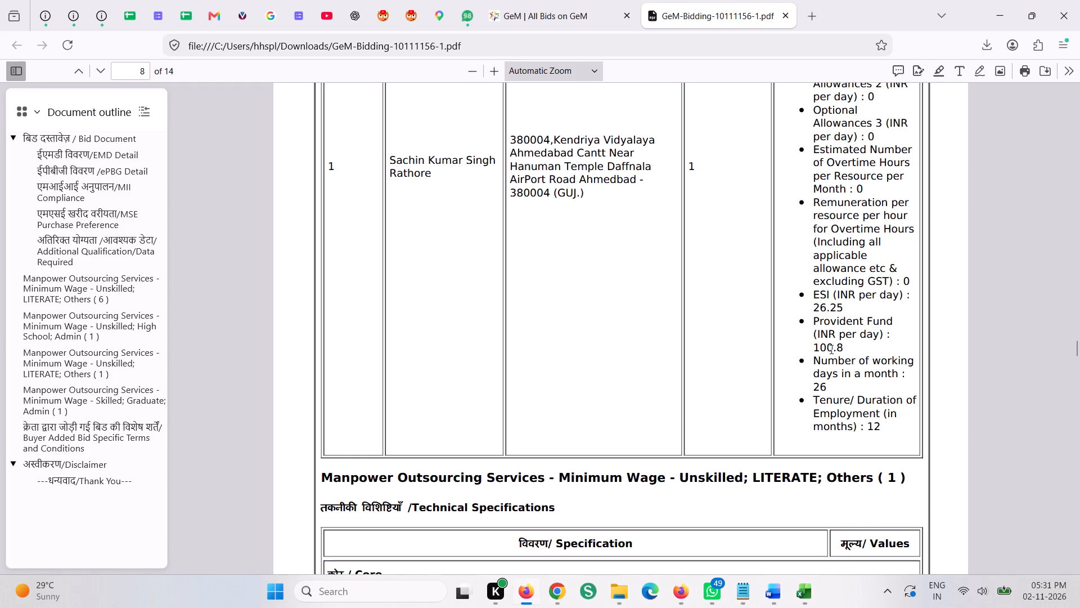
key(alt+Tab)
key(alt+Tab)
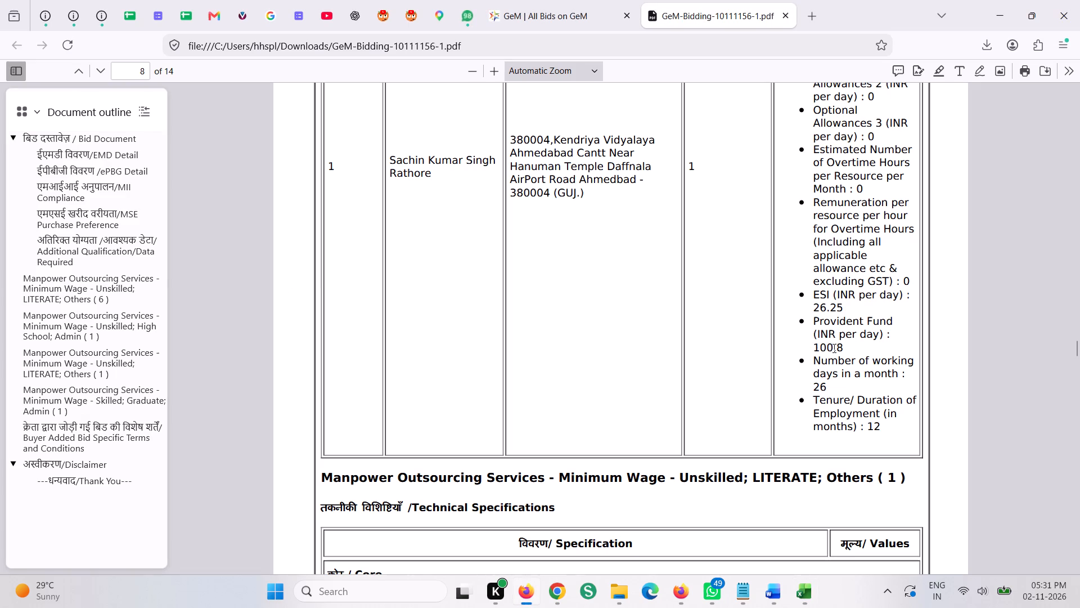
triple_click(828, 350)
key(ctrl+c)
key(ctrl+c)
key(alt+Tab)
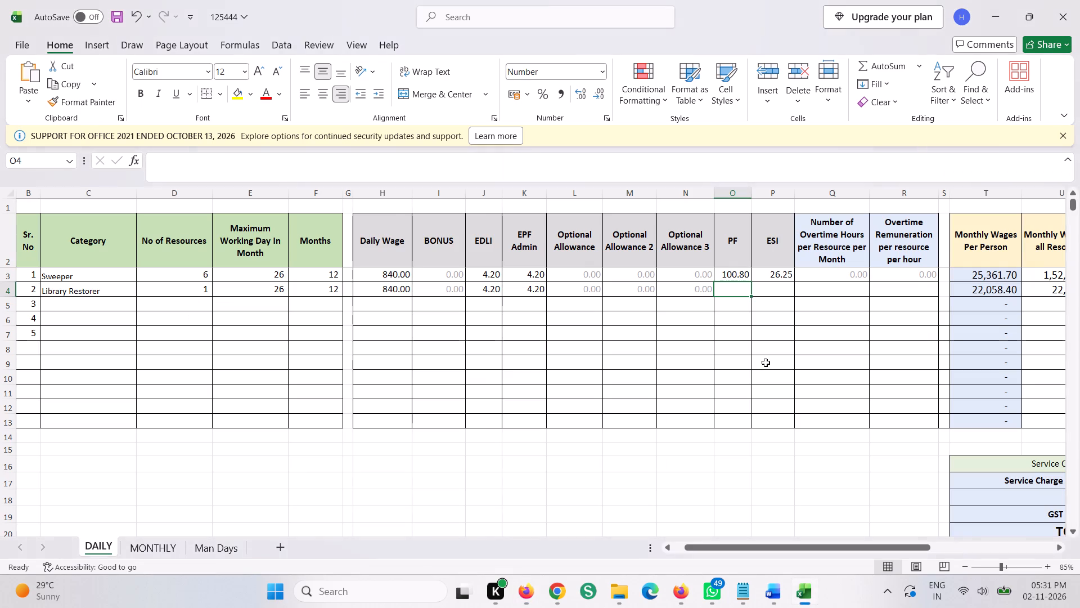
key(ctrl+v)
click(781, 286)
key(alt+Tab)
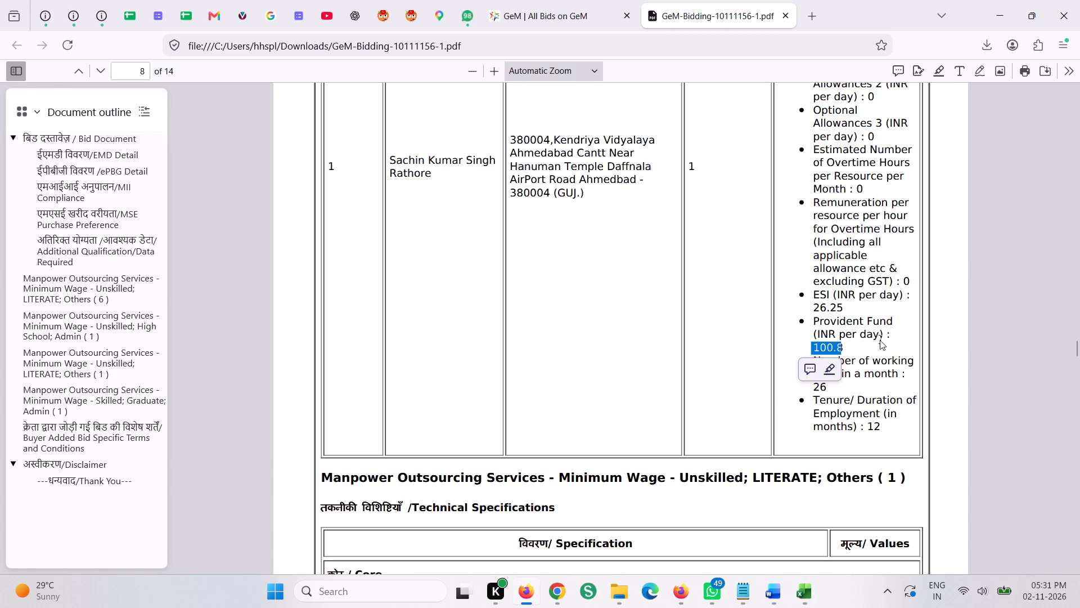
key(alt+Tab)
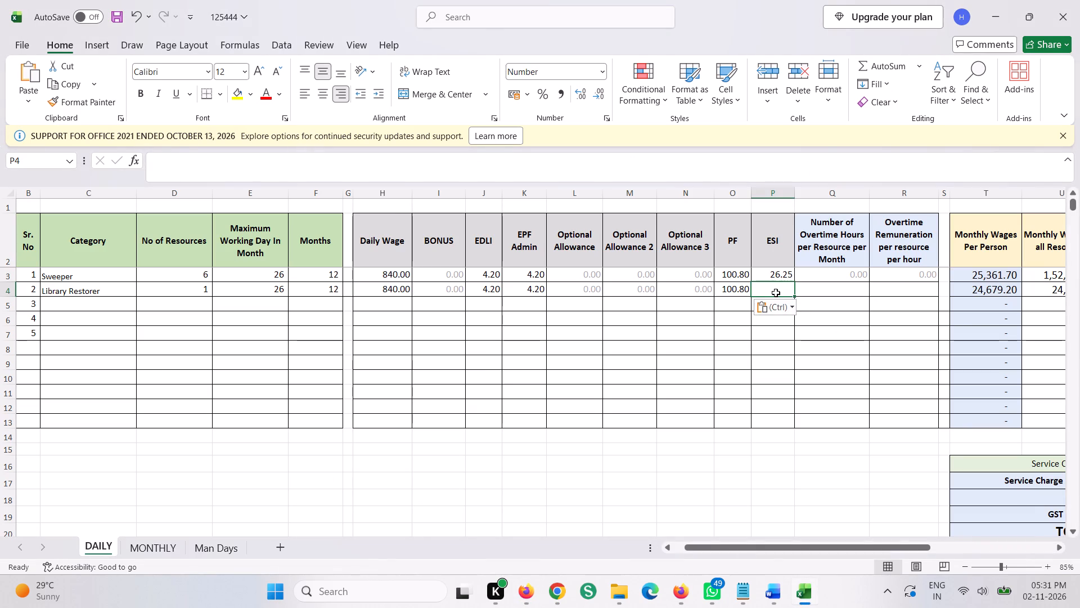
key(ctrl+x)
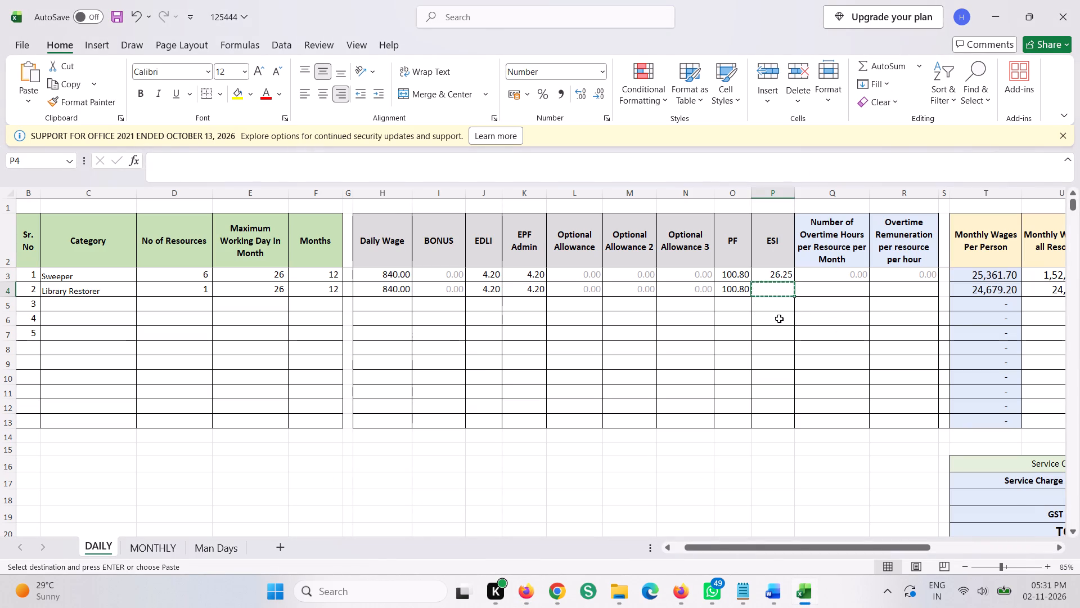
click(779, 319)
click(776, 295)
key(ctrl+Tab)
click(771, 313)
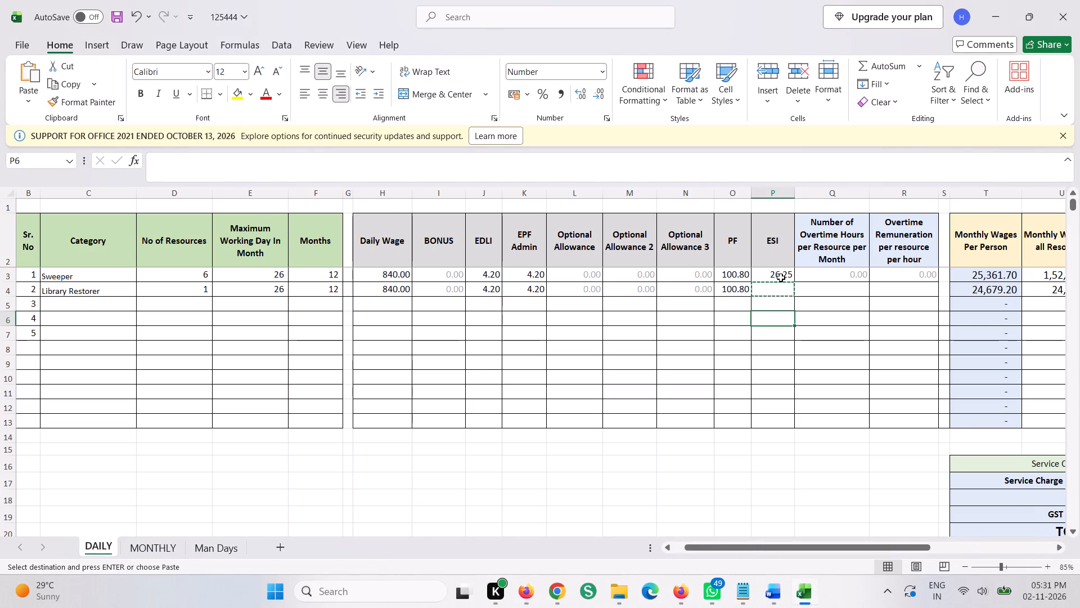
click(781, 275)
Enter ESI 26.25 and 0 for both overtime hours and overtime remuneration in the Library Restorer row.
click(773, 289)
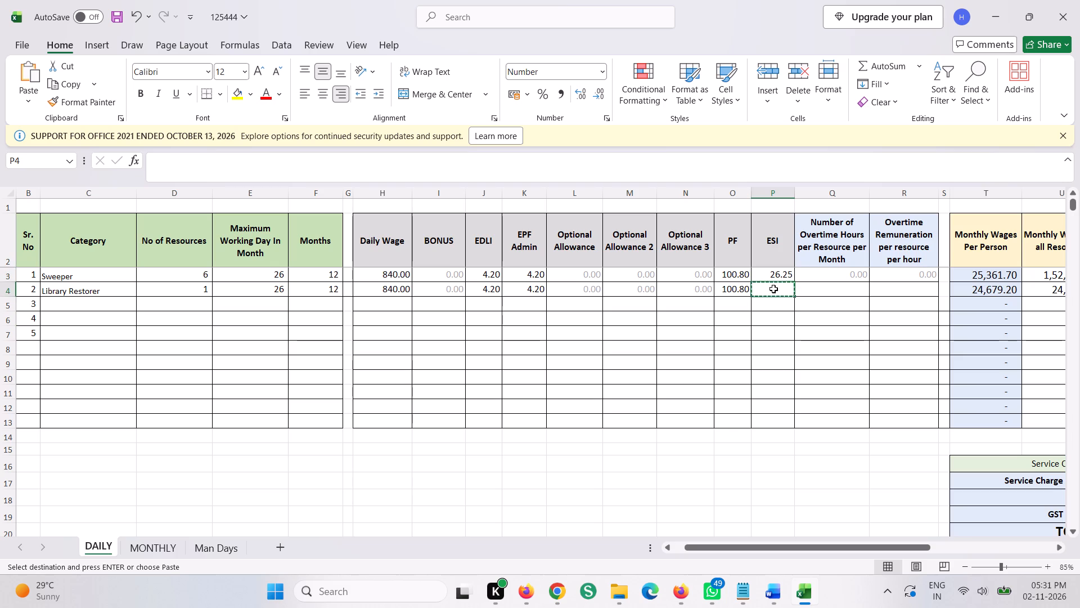
text(26.25)
key(Tab)
key(0)
key(Tab)
key(0)
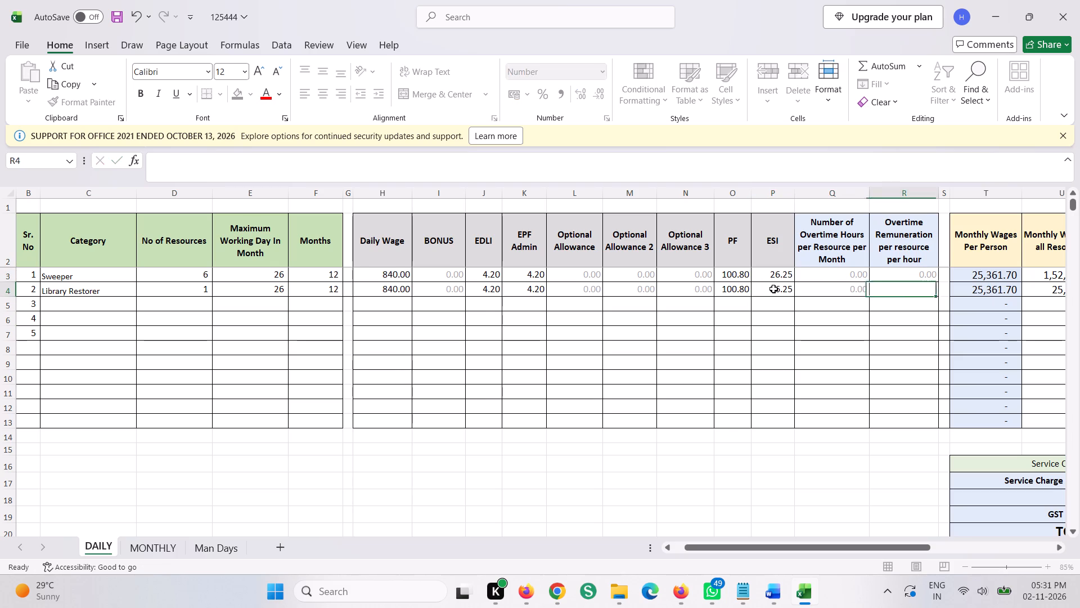
key(Tab)
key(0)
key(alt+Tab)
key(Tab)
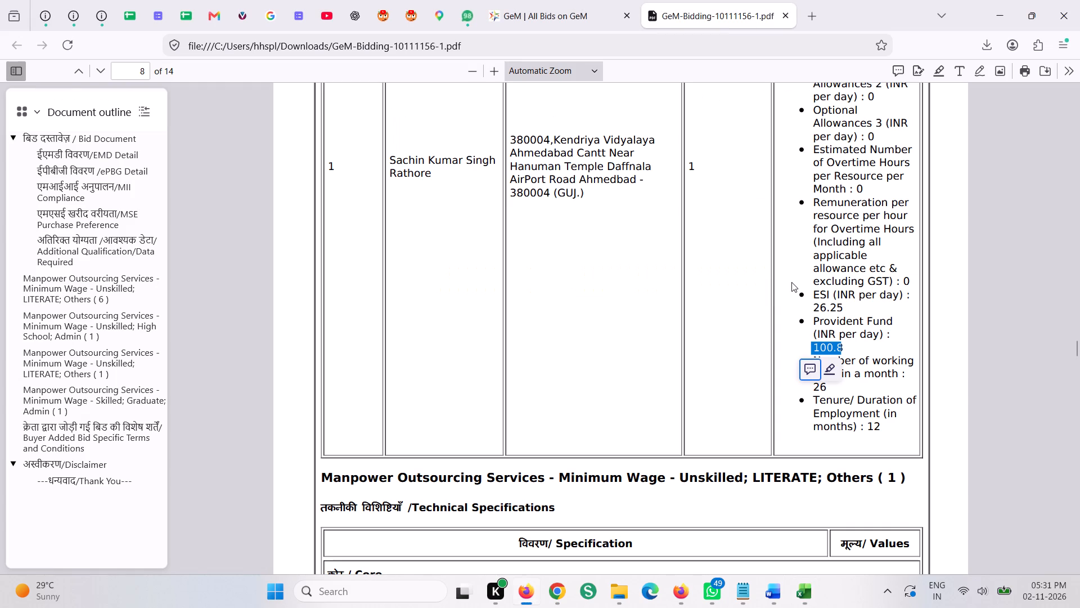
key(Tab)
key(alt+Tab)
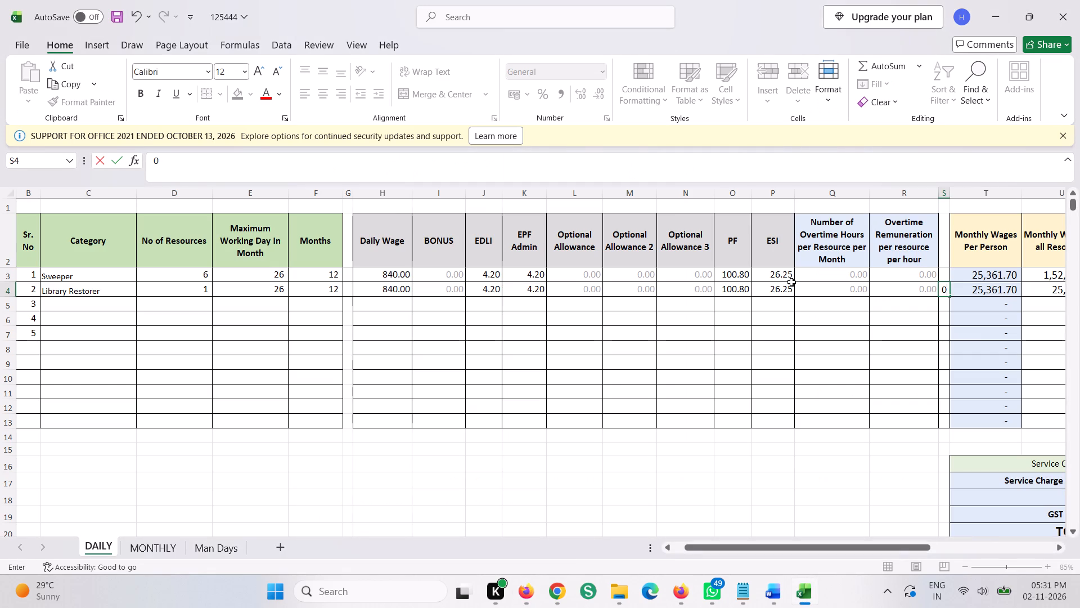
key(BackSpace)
Copy the List of Profiles value Attendant from the Unskilled; LITERATE; Others ( 1 ) item into the third row's Category cell.
key(alt+Tab)
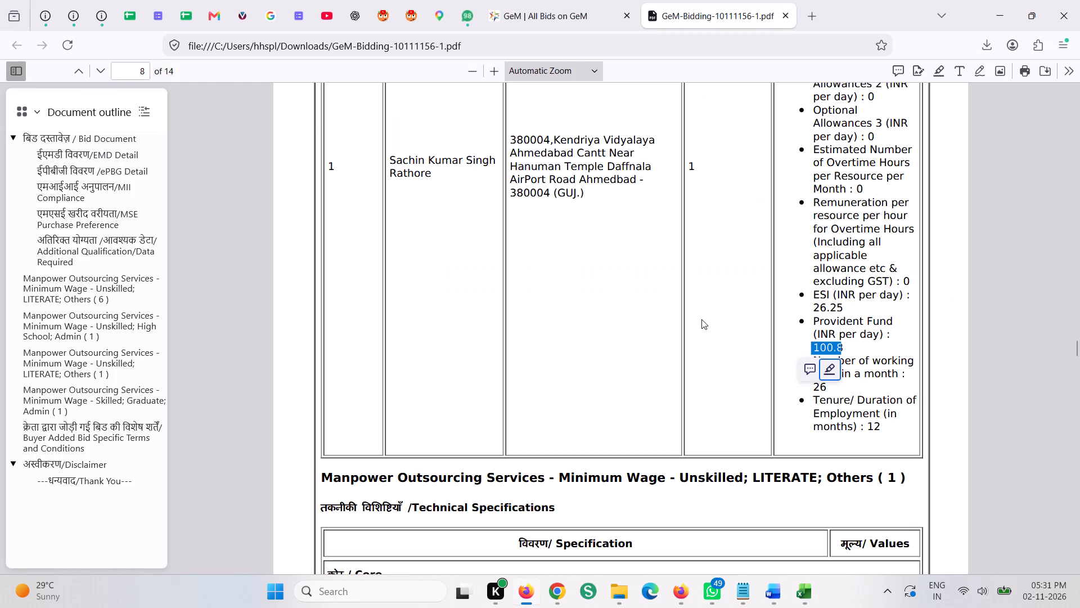
click(674, 271)
scroll(719, 276, down, 2)
scroll(827, 267, up, 1)
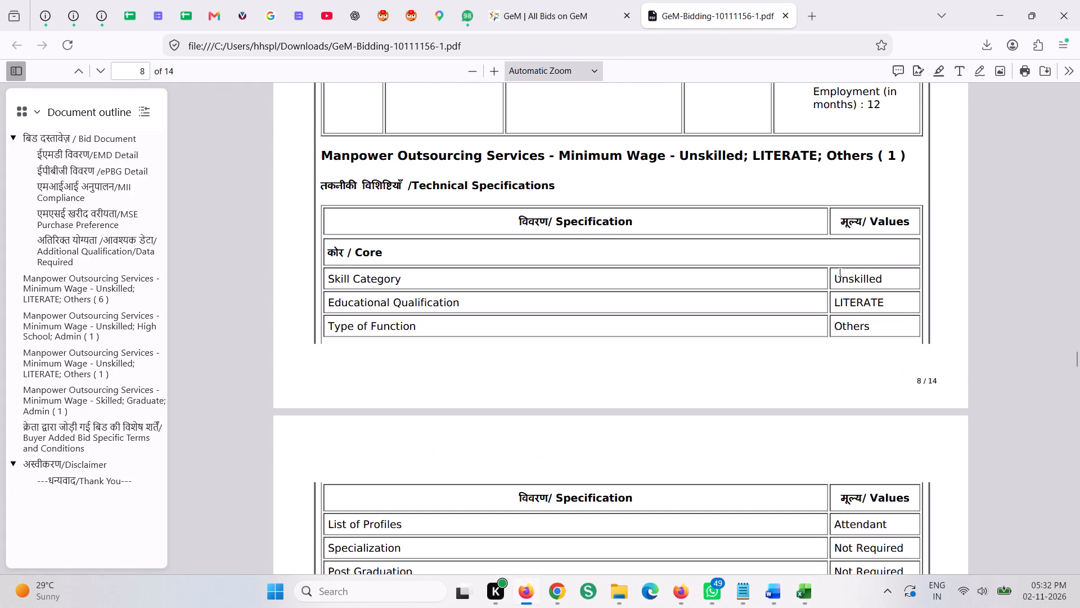
double_click(857, 523)
key(ctrl+c)
key(ctrl+c)
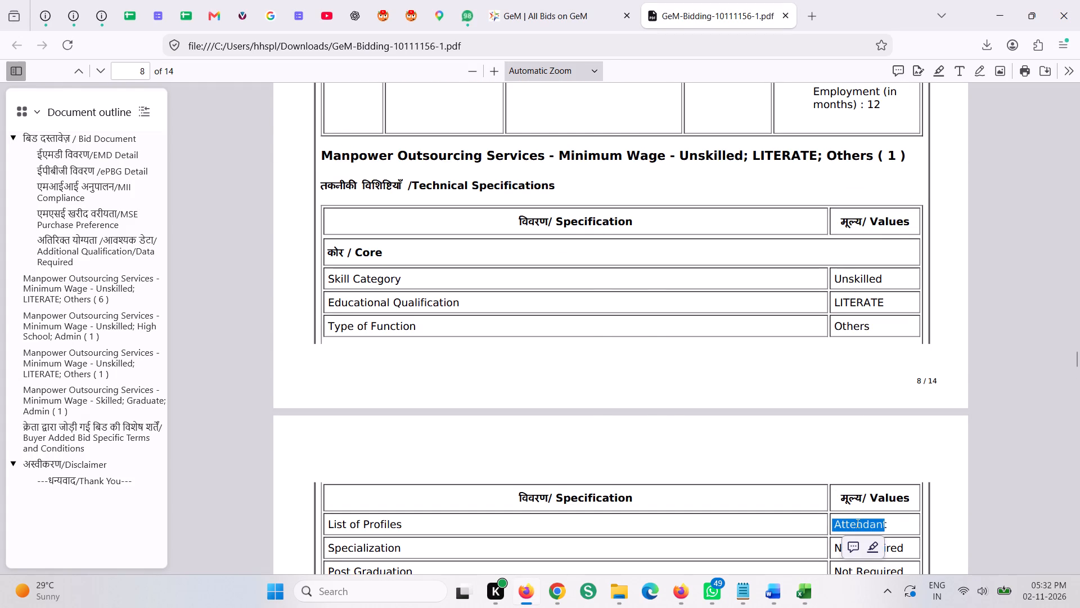
key(alt+Tab)
double_click(49, 302)
key(ctrl+v)
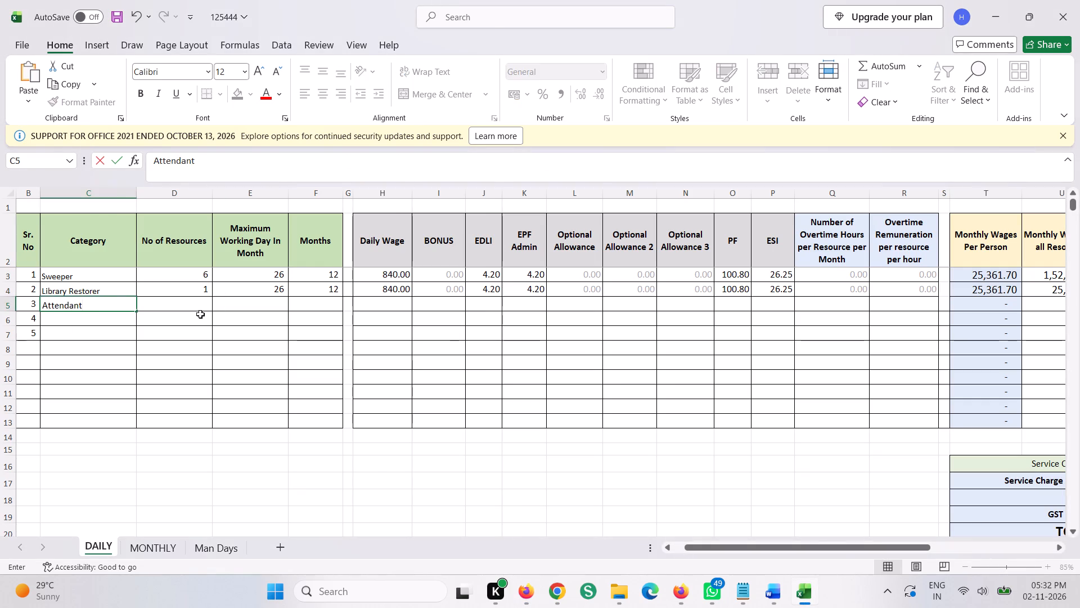
click(210, 308)
Fill the Attendant row with 1 resource, 26 maximum working days and 12 months from the bid document.
key(alt+Tab)
scroll(654, 399, down, 1)
scroll(756, 354, down, 2)
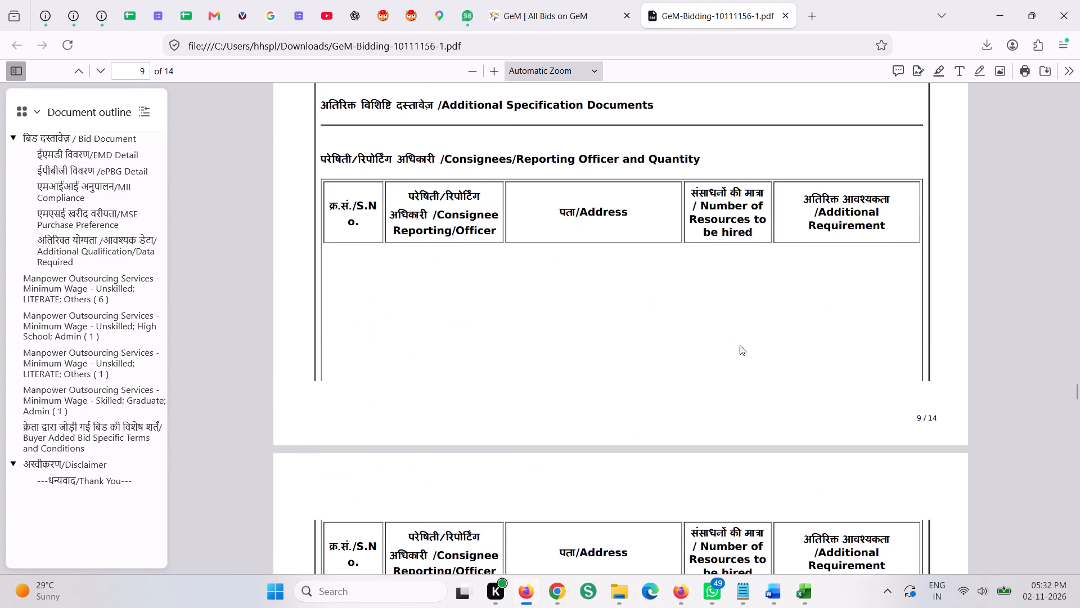
scroll(737, 345, down, 2)
key(alt+Tab)
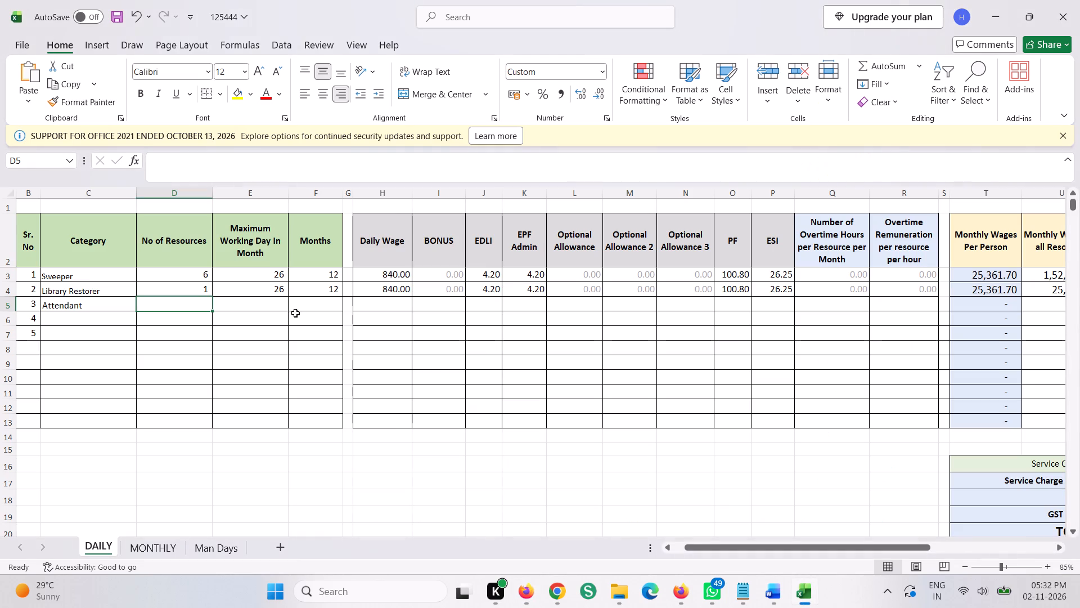
key(1)
key(Tab)
text(26)
key(Tab)
text(12)
key(Tab)
Enter the Attendant row's Daily Wage 840, Bonus 0, EDLI 4.2 and EPF Admin 4.2 from the bid document.
key(Tab)
key(alt+Tab)
scroll(513, 202, up, 1)
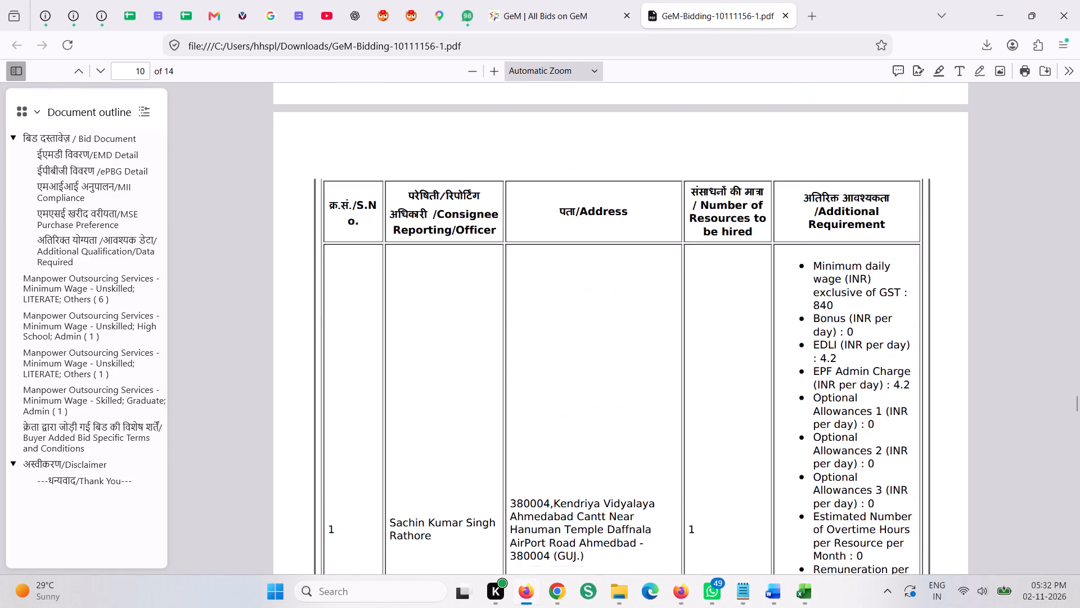
key(alt+Tab)
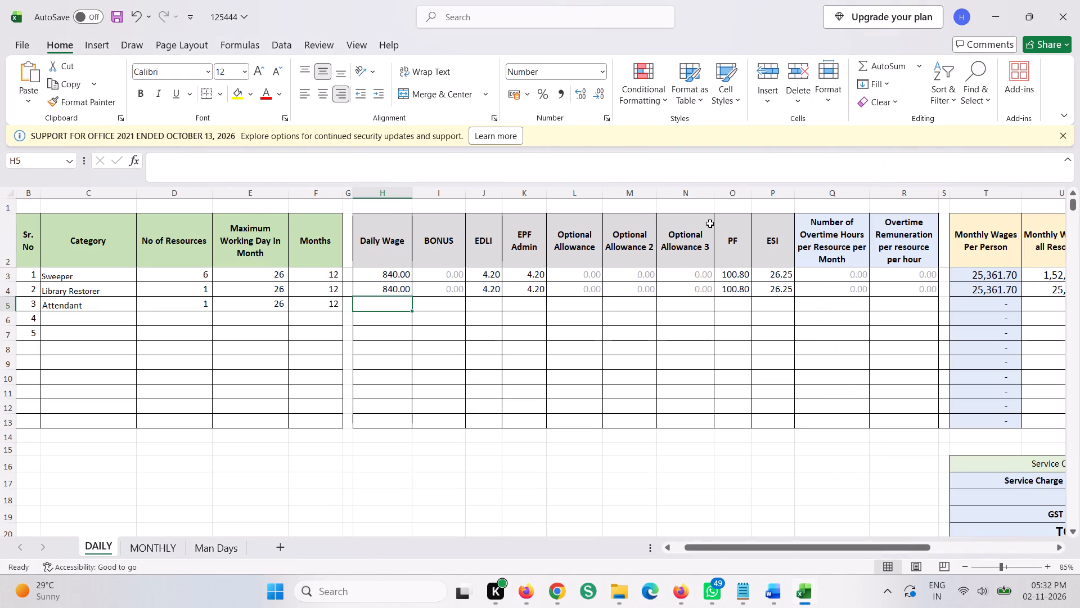
text(840)
key(Tab)
key(0)
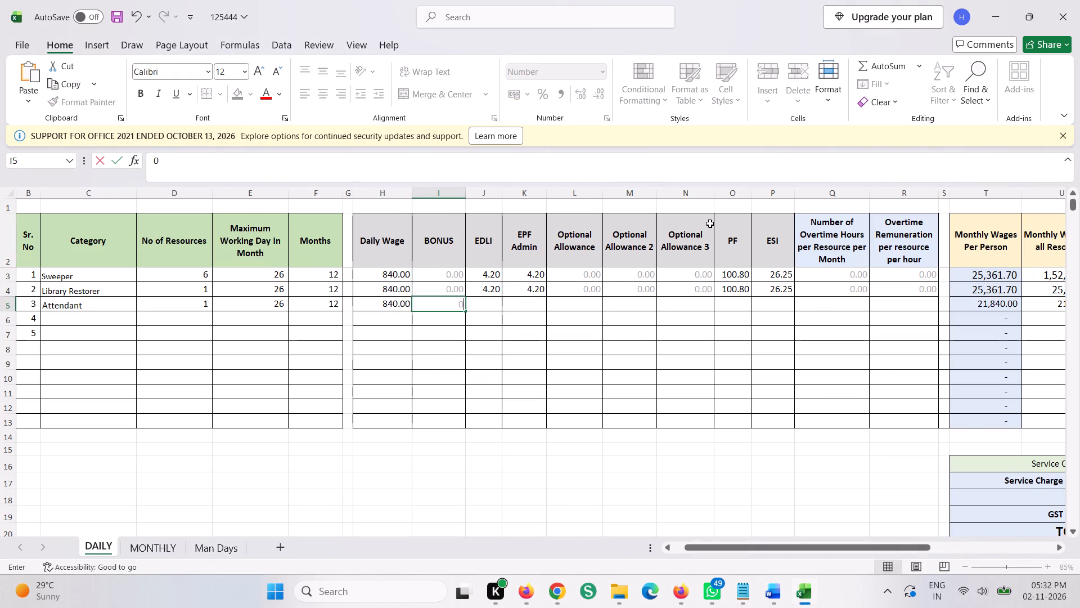
key(Tab)
key(alt+Tab)
scroll(710, 223, up, 1)
scroll(710, 238, down, 1)
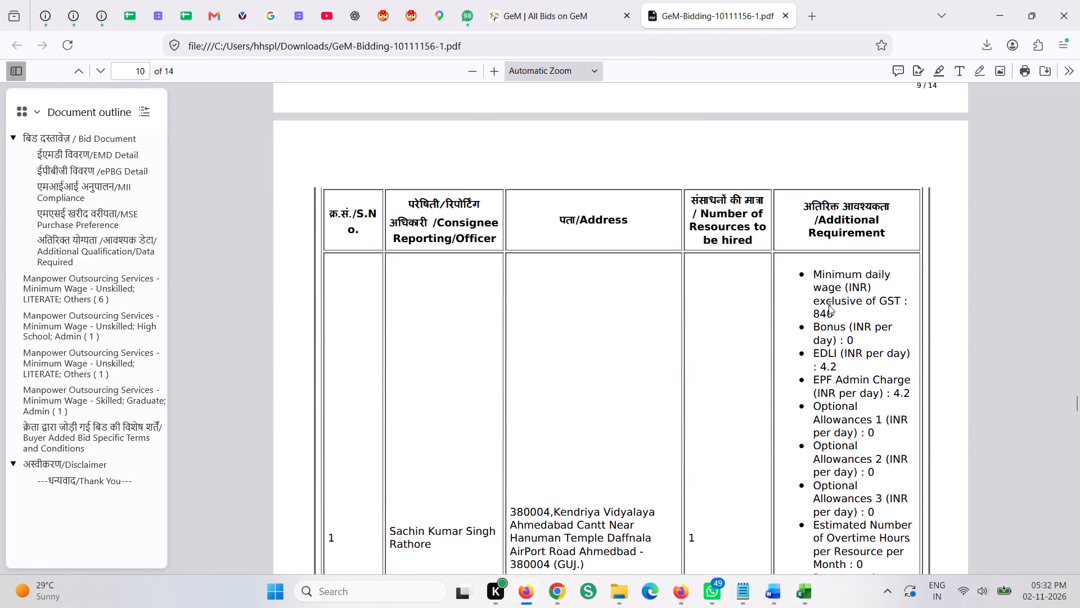
key(alt+Tab)
text(4.2)
key(Tab)
text(4.2)
key(Tab)
key(alt+Tab)
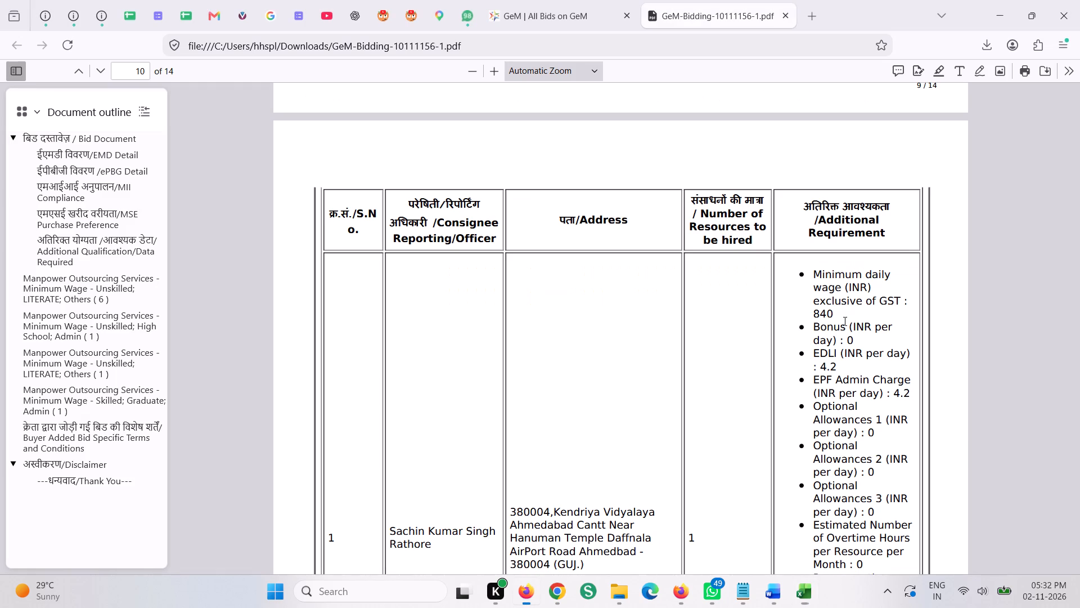
Enter 0 for Optional Allowance, Optional Allowance 2 and Optional Allowance 3 in the Attendant row of the Excel wage sheet.
key(alt+Tab)
key(0)
key(Tab)
key(0)
key(Tab)
key(0)
key(Tab)
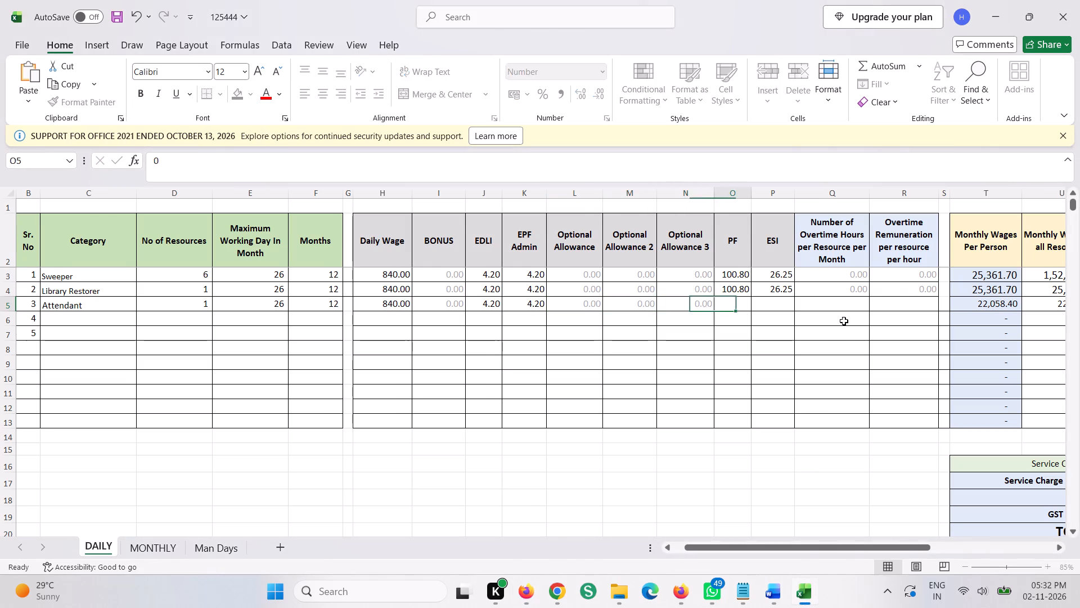
Enter the Attendant row's ESI 26.25 and PF 100.8 from the bid document.
key(alt+Tab)
scroll(850, 335, down, 1)
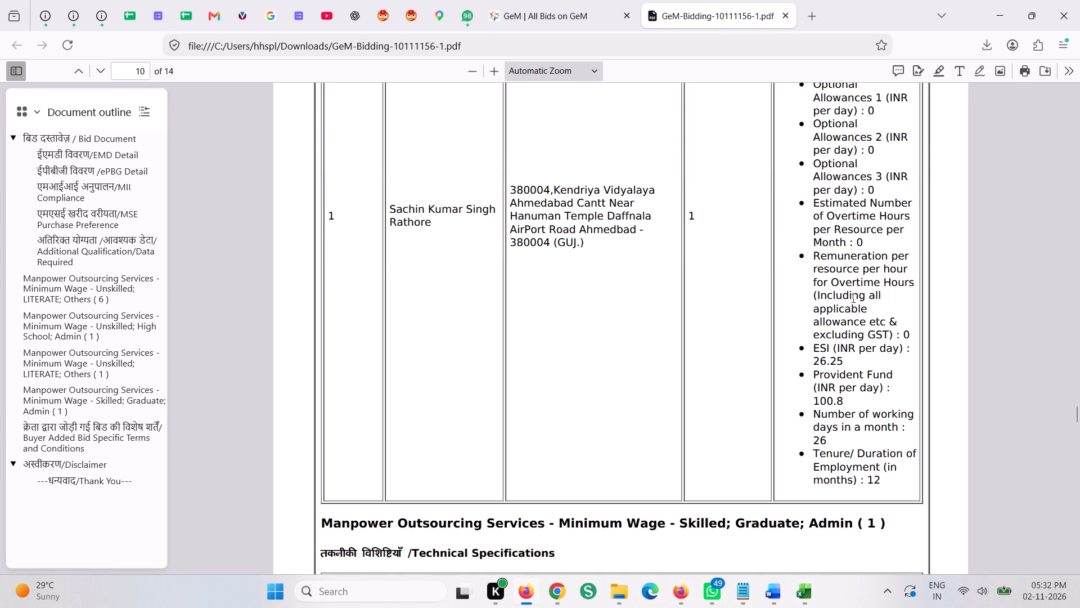
key(alt+Tab)
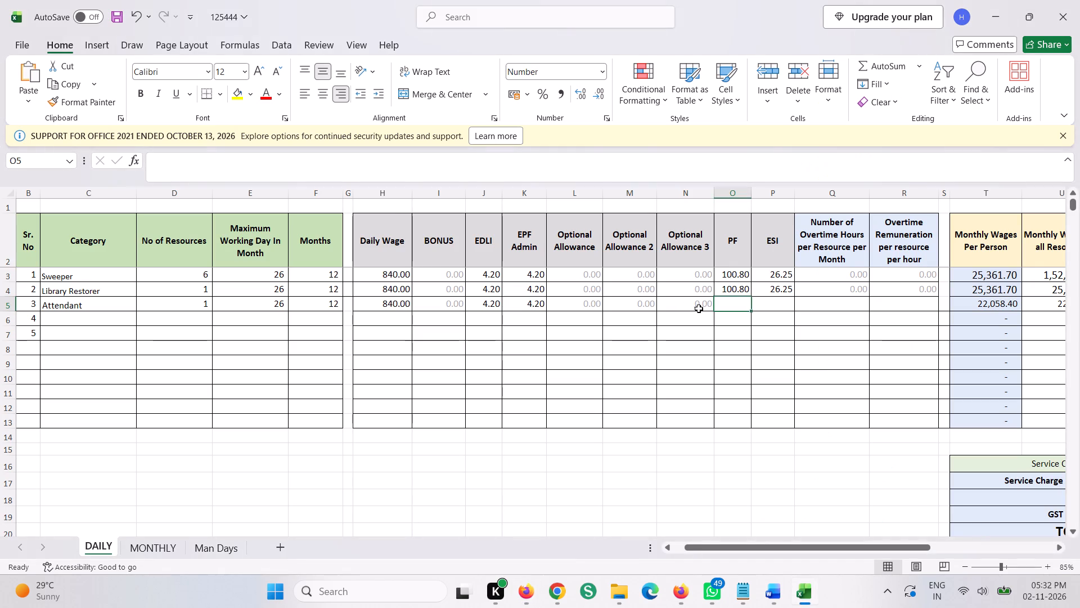
click(784, 303)
text(26.25)
key(Tab)
key(alt+Tab)
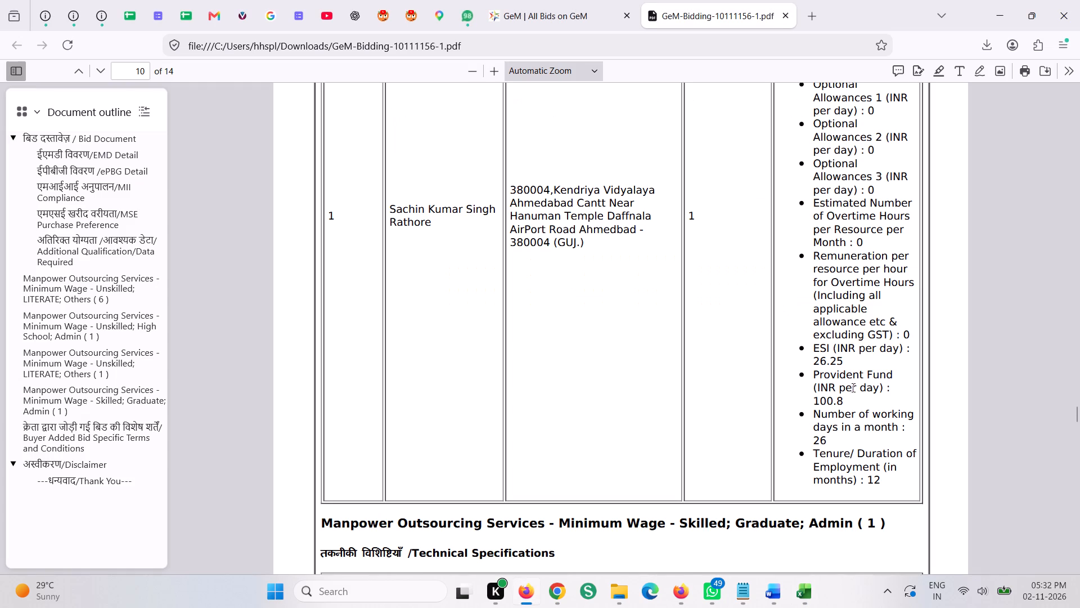
key(alt+Tab)
click(730, 303)
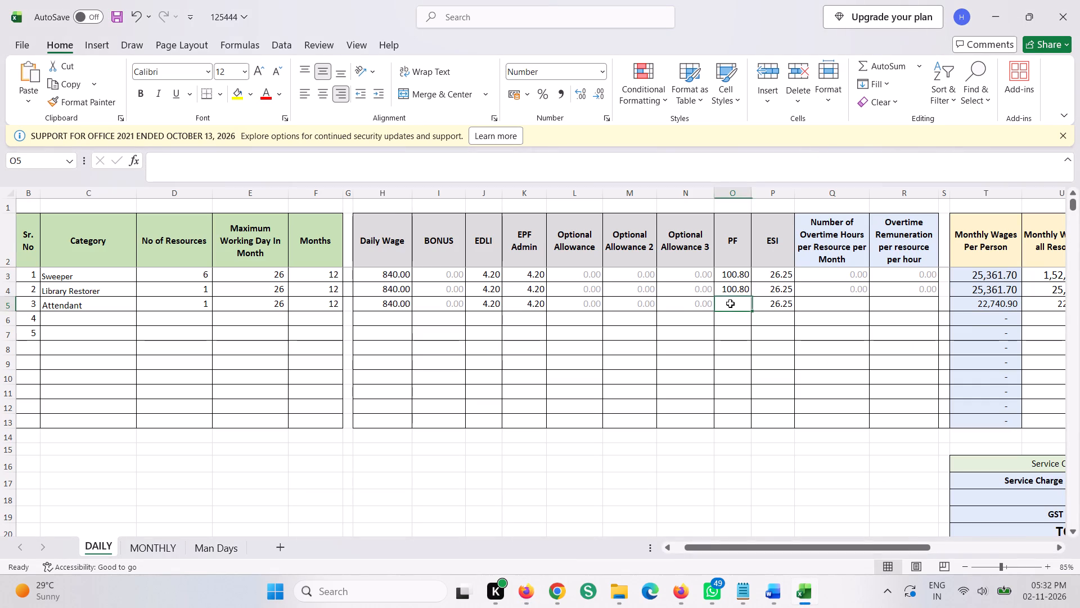
text(11)
key(BackSpace)
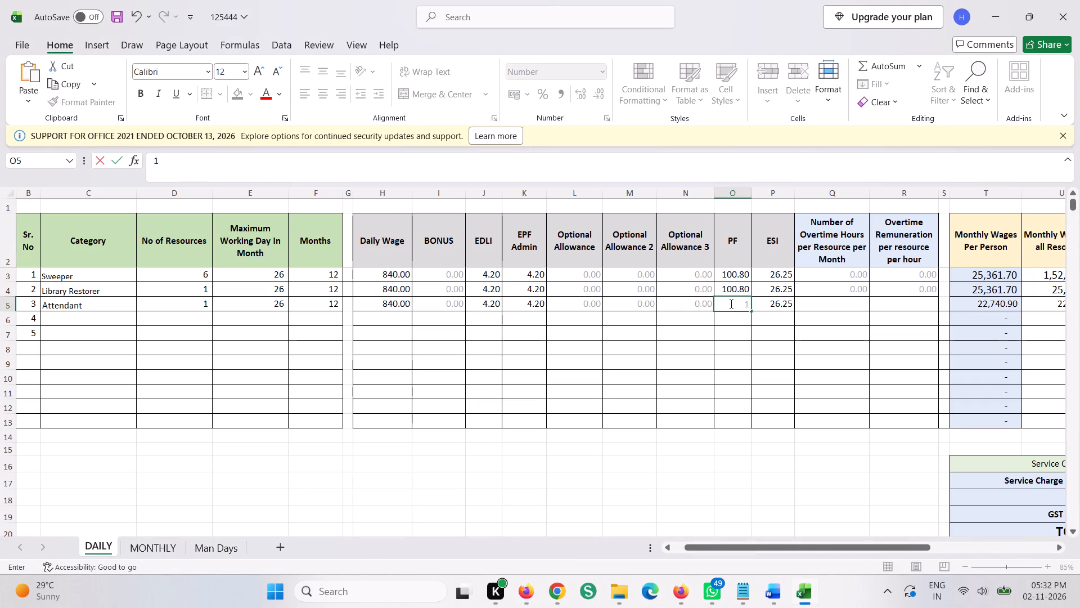
text(00.8)
key(Tab)
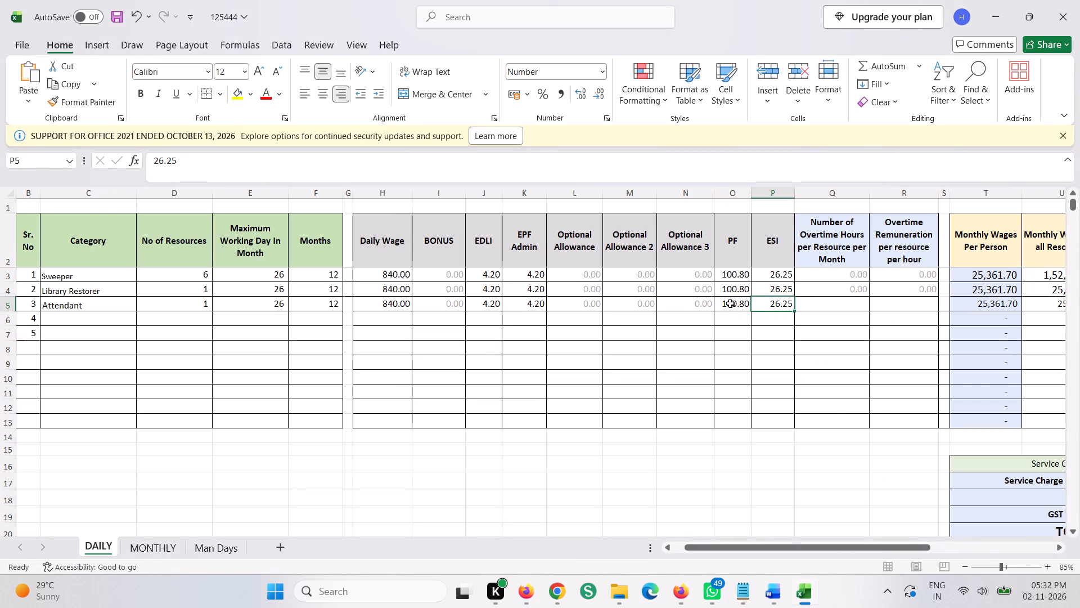
Enter 0 for both overtime hours and overtime remuneration in the Attendant row.
key(alt+Tab)
key(alt+Tab)
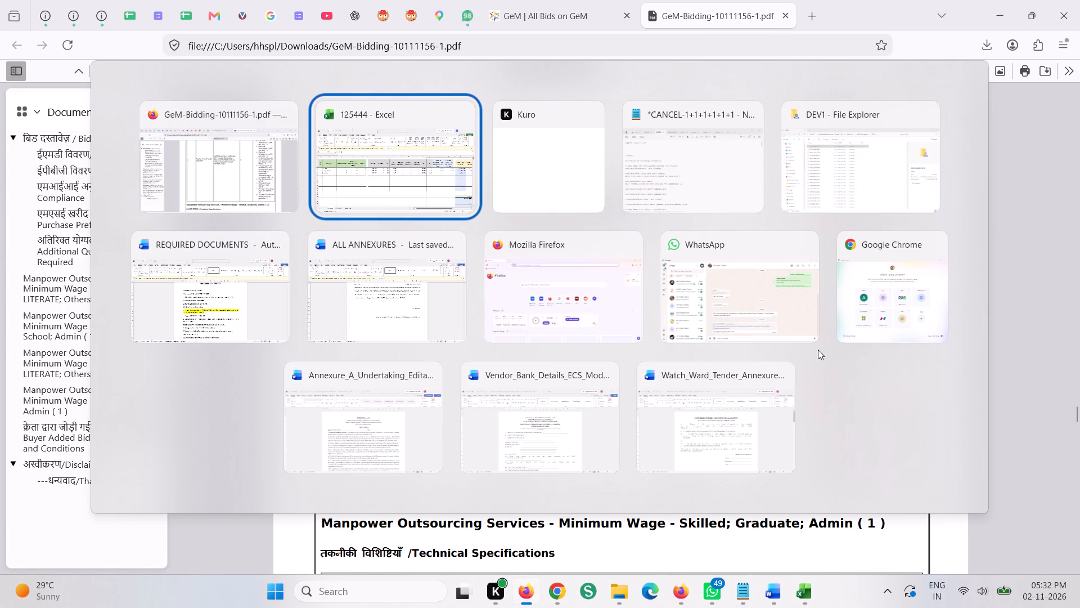
key(Return)
key(Tab)
key(0)
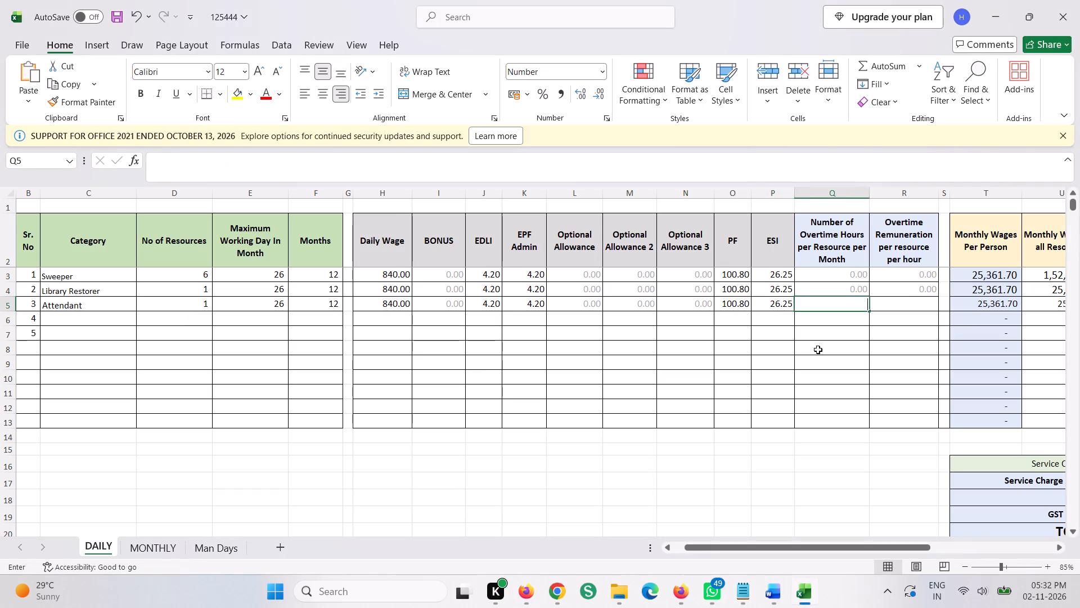
key(Tab)
key(0)
key(Tab)
Copy the List of Profiles value Data Entry Operator from the Skilled; Graduate; Admin ( 1 ) item into the fourth row's Category cell.
key(alt+Tab)
scroll(818, 332, down, 1)
scroll(754, 271, down, 1)
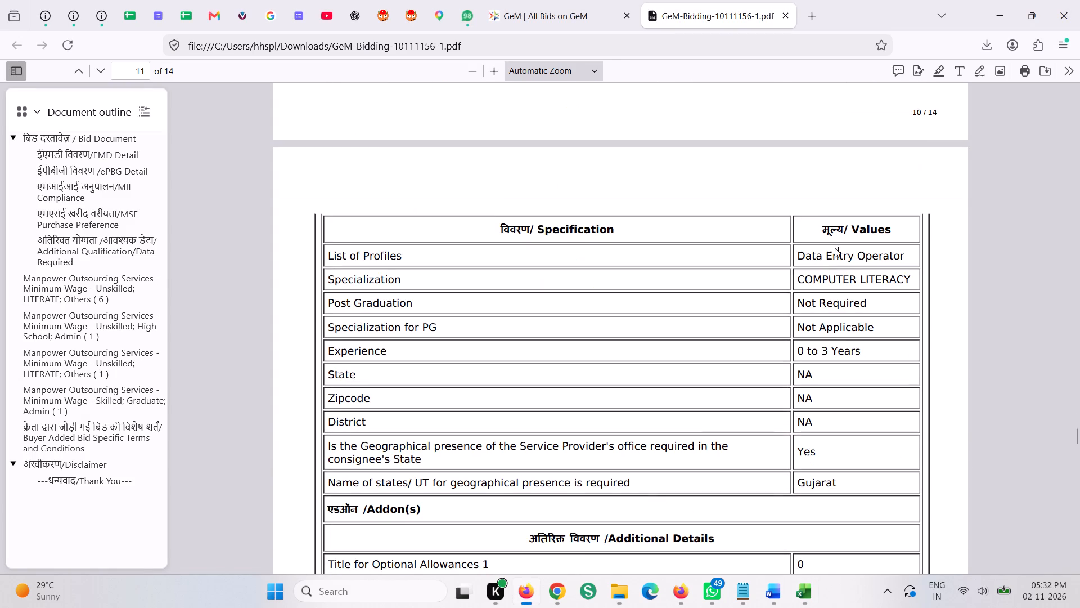
scroll(823, 247, up, 1)
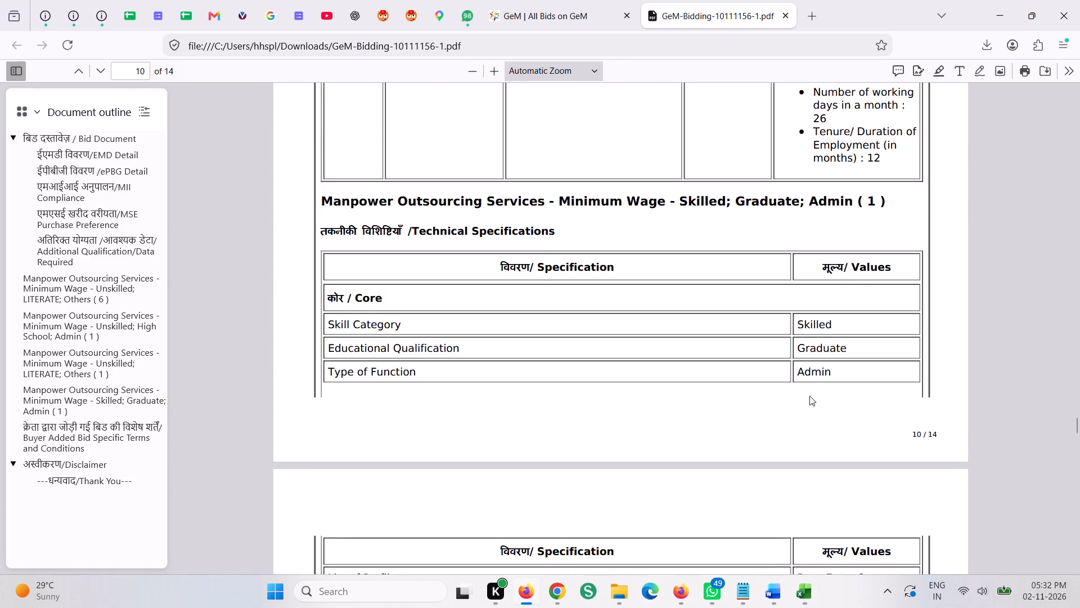
scroll(809, 396, down, 1)
triple_click(823, 258)
key(ctrl+c)
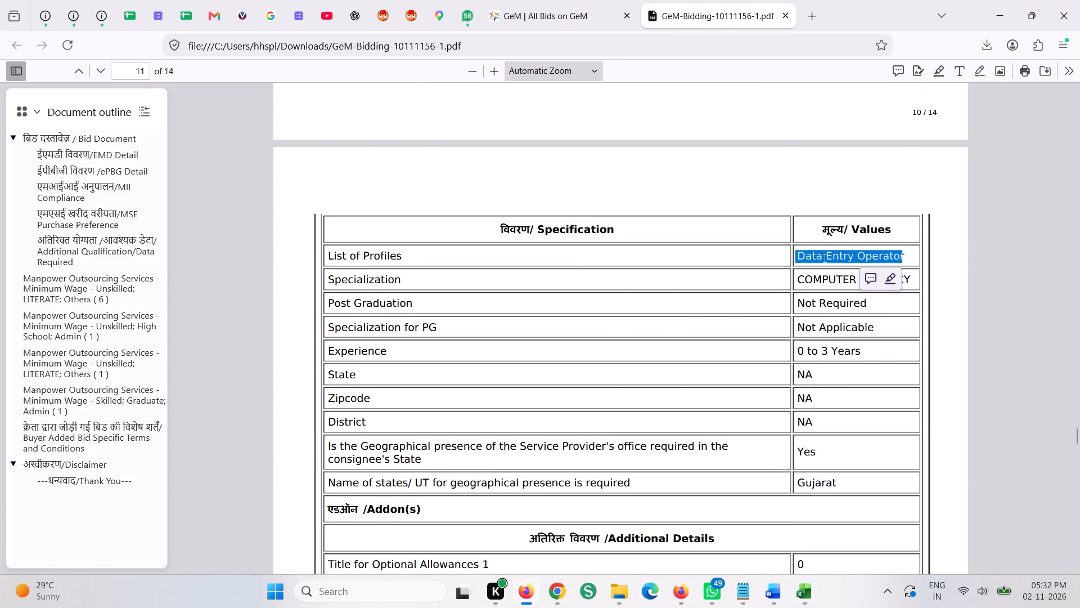
key(ctrl+c)
key(alt+Tab)
double_click(92, 320)
key(ctrl+v)
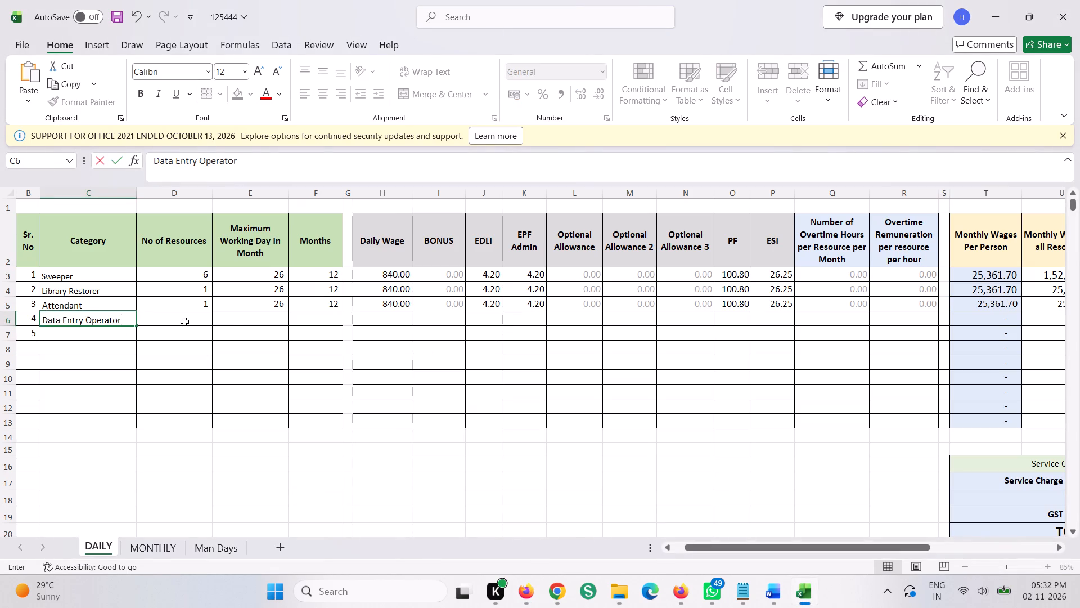
Fill the Data Entry Operator row with 1 resource, 26 maximum working days and 12 months from the bid document.
click(184, 320)
key(alt+Tab)
scroll(664, 395, down, 2)
scroll(597, 365, down, 1)
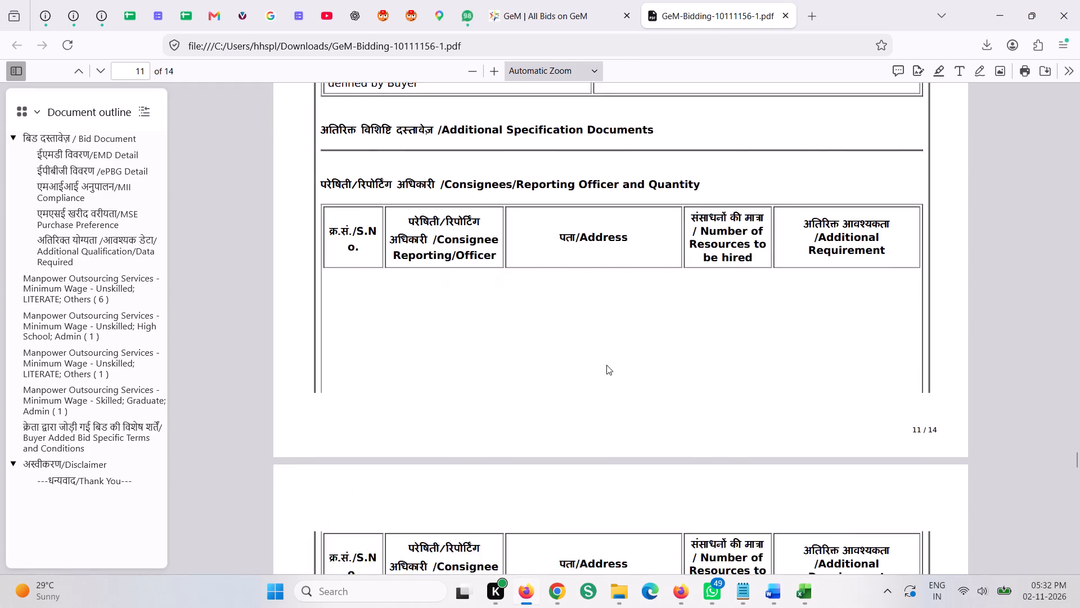
scroll(766, 346, down, 1)
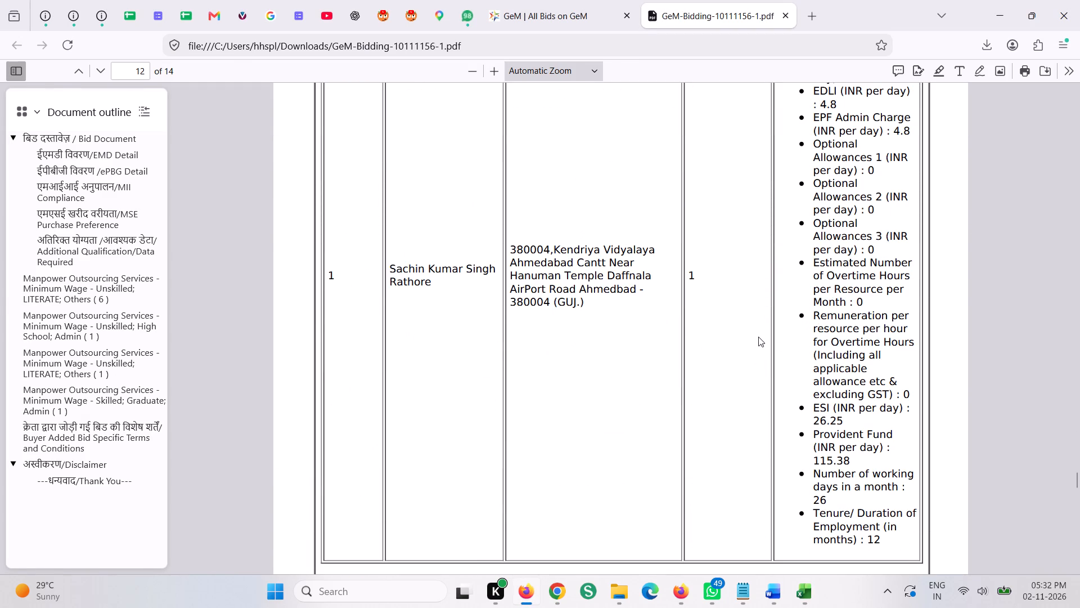
key(alt+Tab)
key(1)
key(Tab)
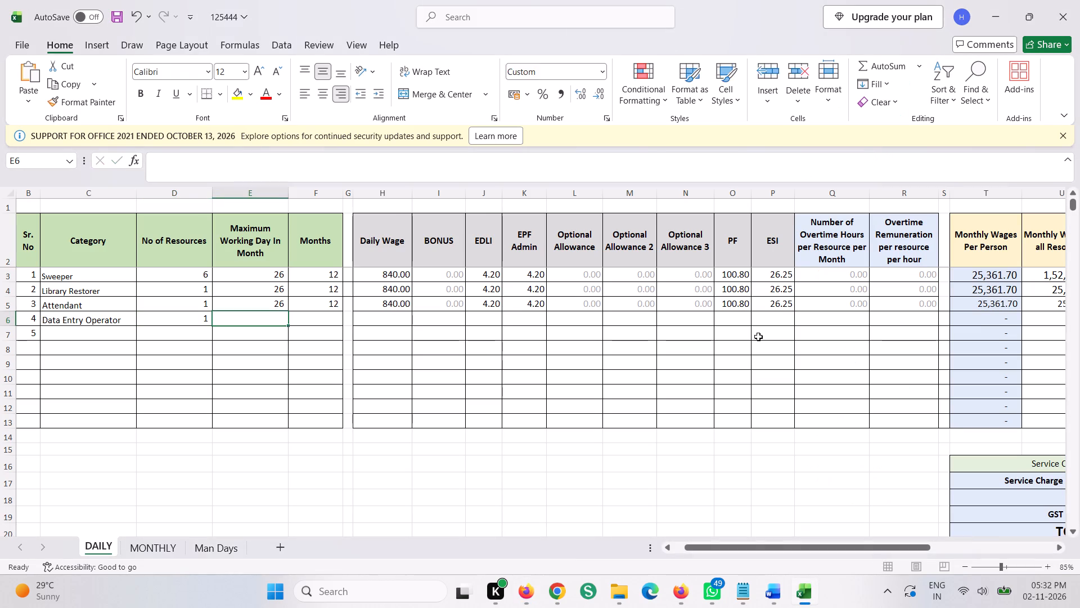
text(26)
key(Tab)
text(12)
key(Tab)
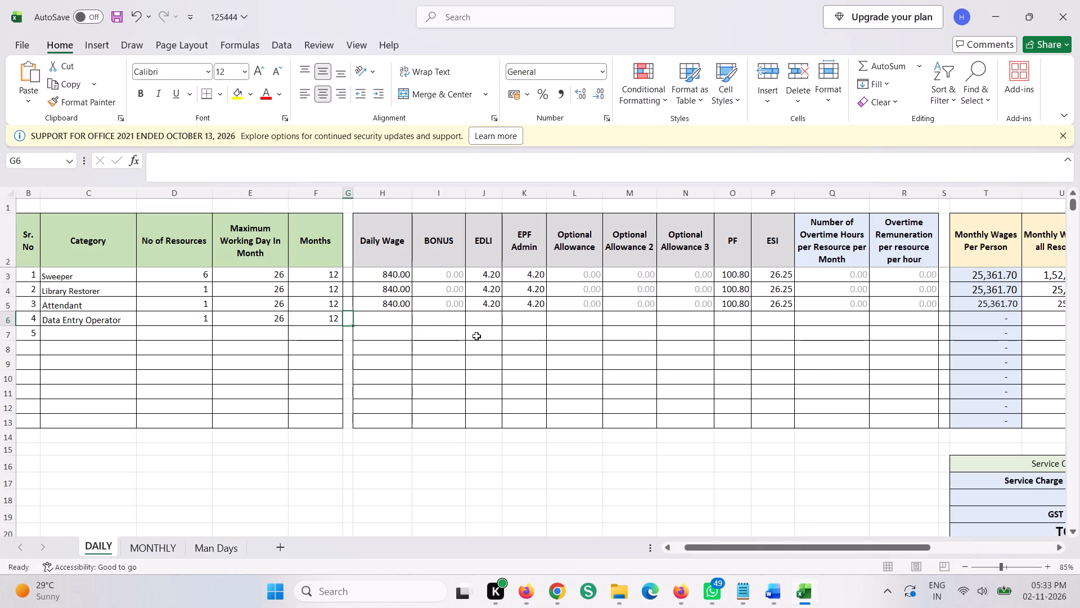
Enter the Data Entry Operator row's Daily Wage 1024, Bonus 0, EDLI 4.8 and EPF Admin 4.8 from the bid document.
click(390, 323)
key(alt+Tab)
scroll(815, 326, up, 1)
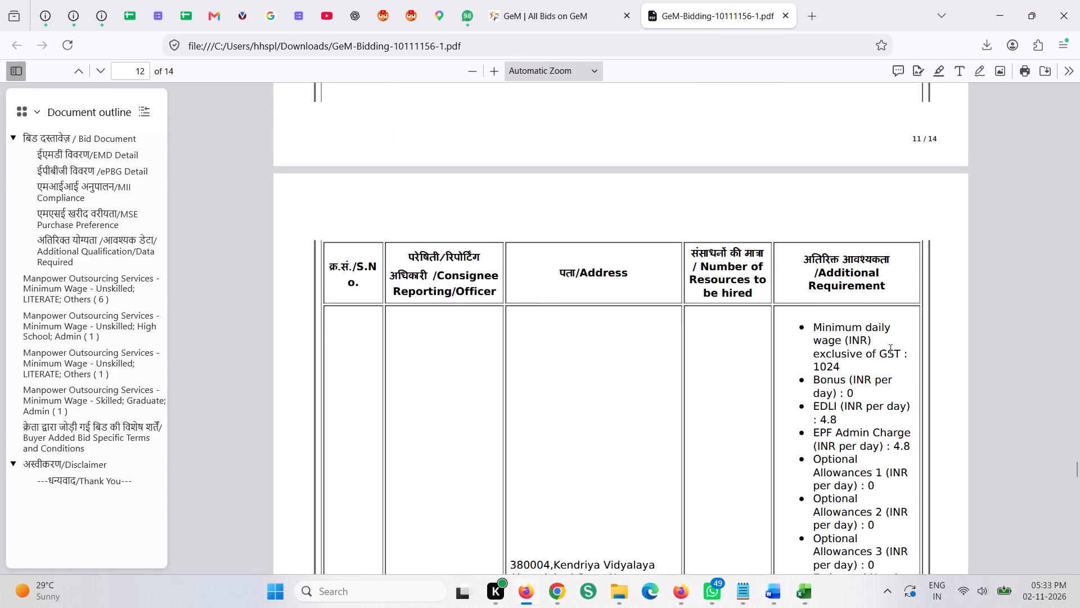
key(alt+Tab)
text(102)
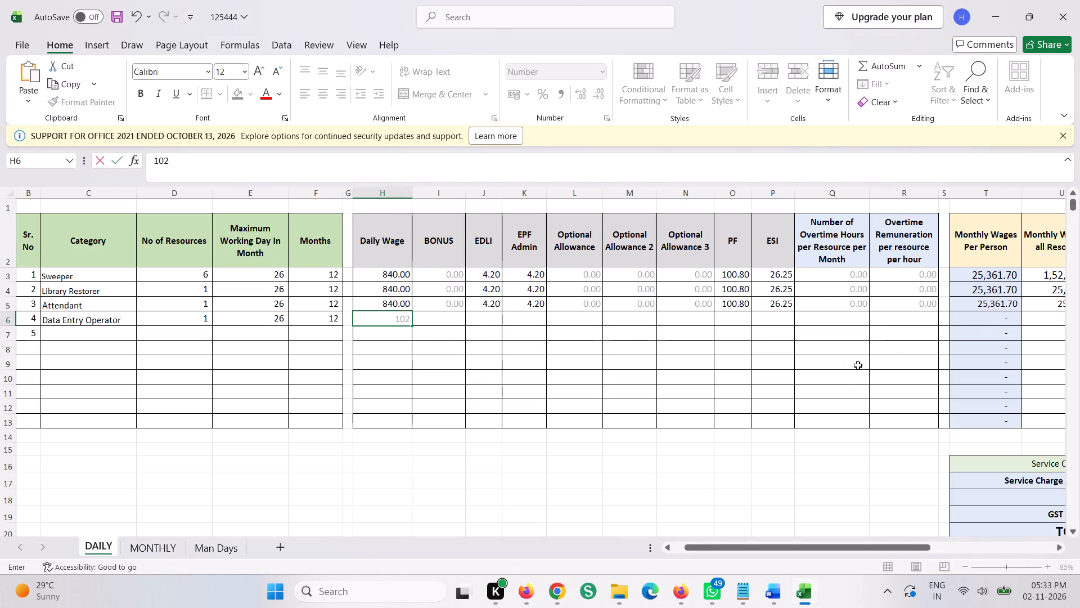
key(4)
key(Tab)
key(alt+Tab)
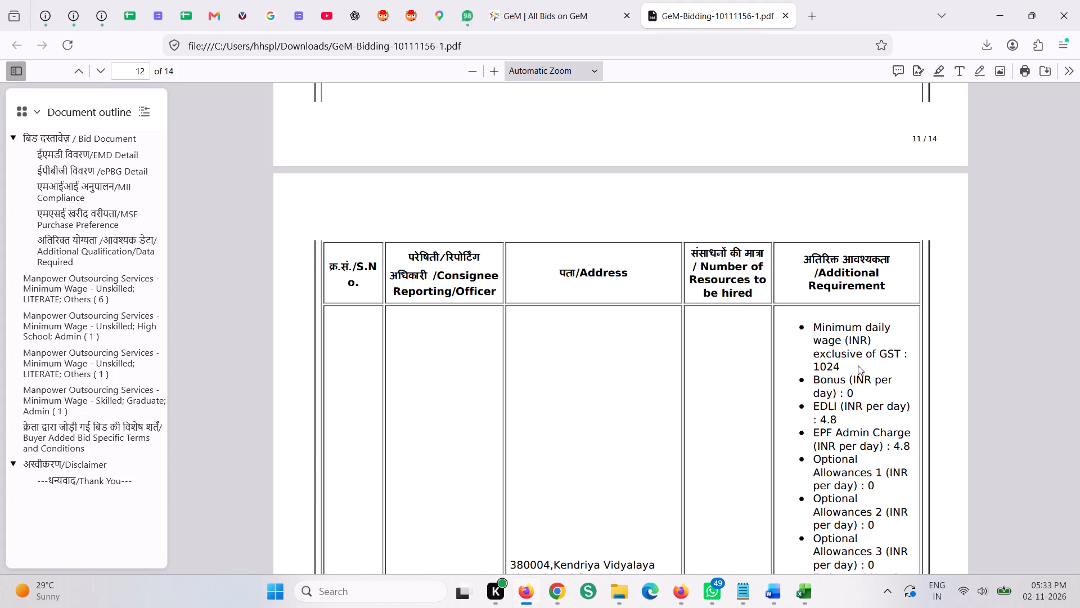
key(alt+Tab)
key(0)
key(Tab)
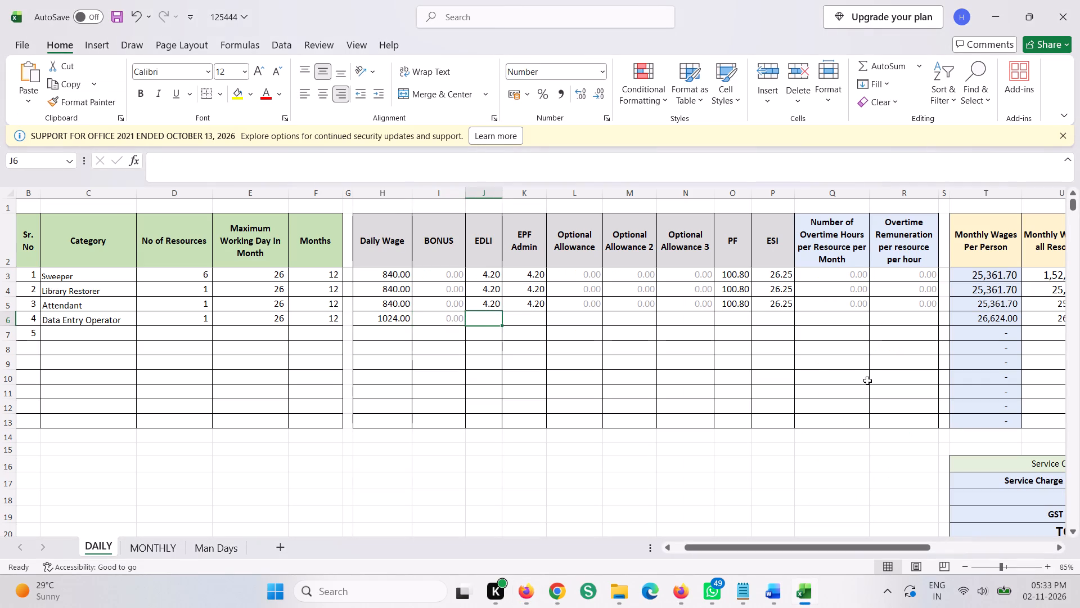
key(alt+Tab)
key(alt+Tab)
text(4.8)
key(Tab)
key(alt+Tab)
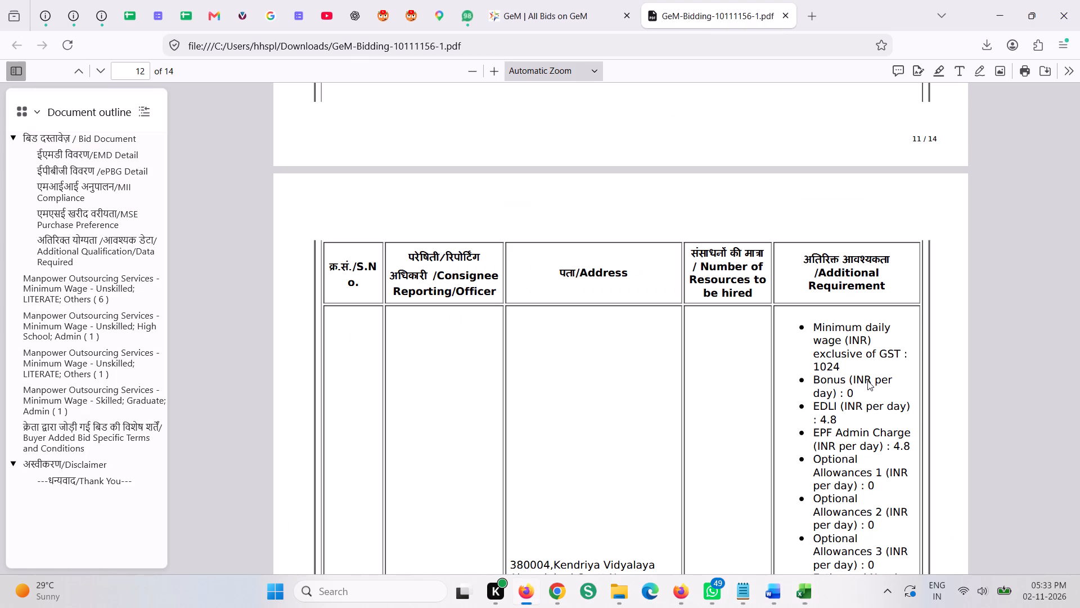
key(alt+Tab)
text(4.8)
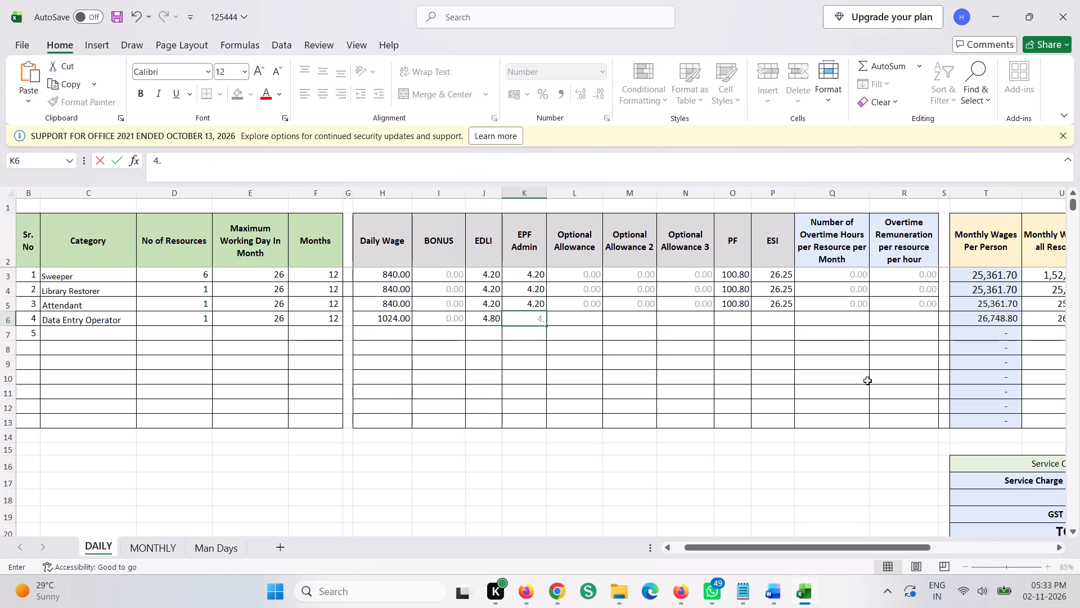
key(Tab)
Enter 0 for all three optional allowances in the Data Entry Operator row.
key(alt+Tab)
scroll(914, 418, down, 1)
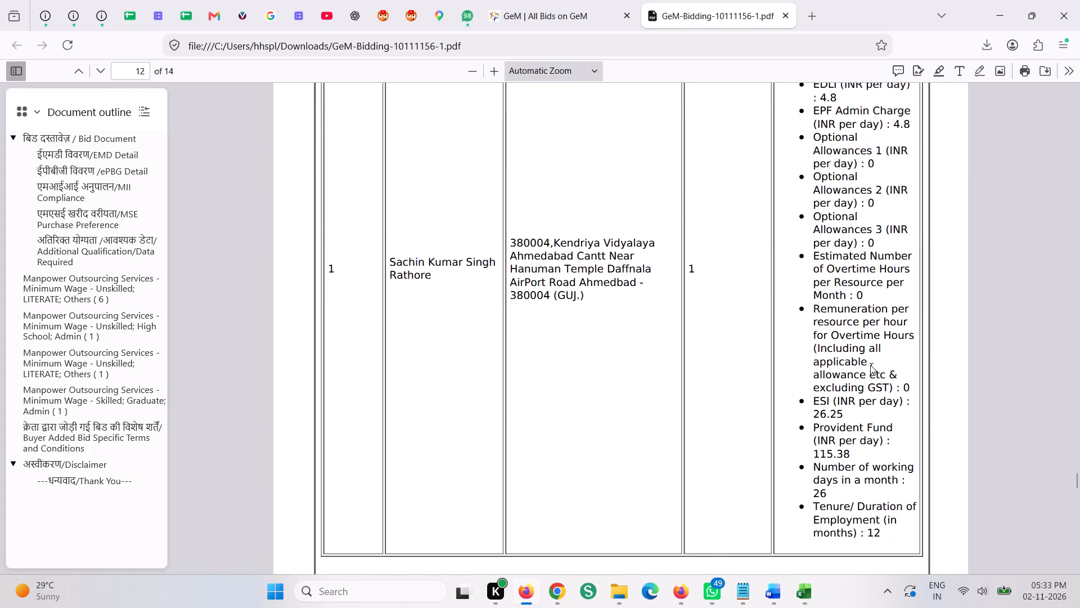
key(alt+Tab)
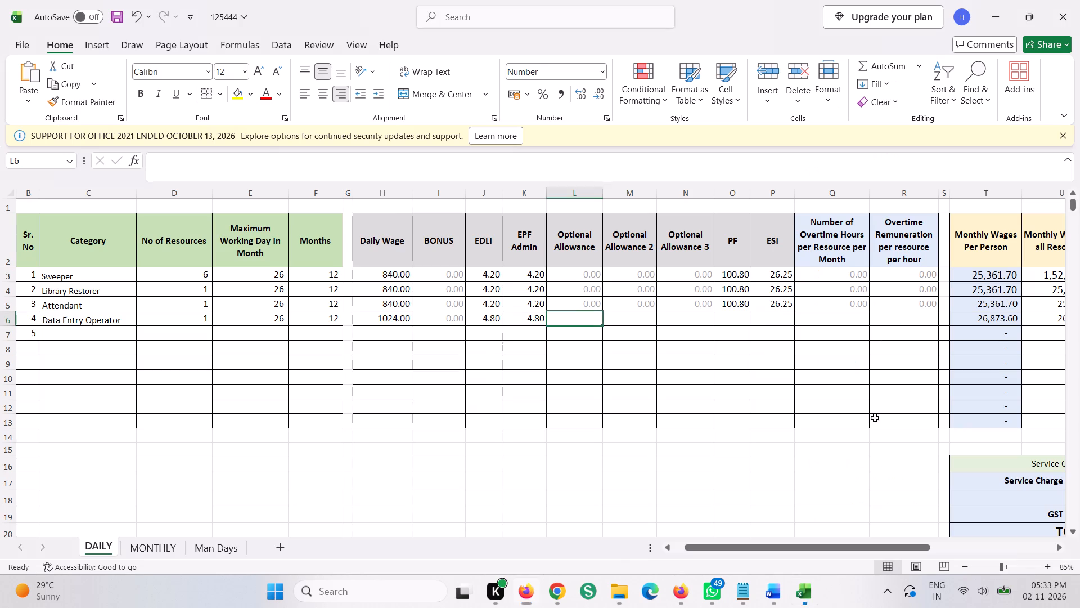
key(0)
key(Tab)
key(0)
key(Tab)
key(0)
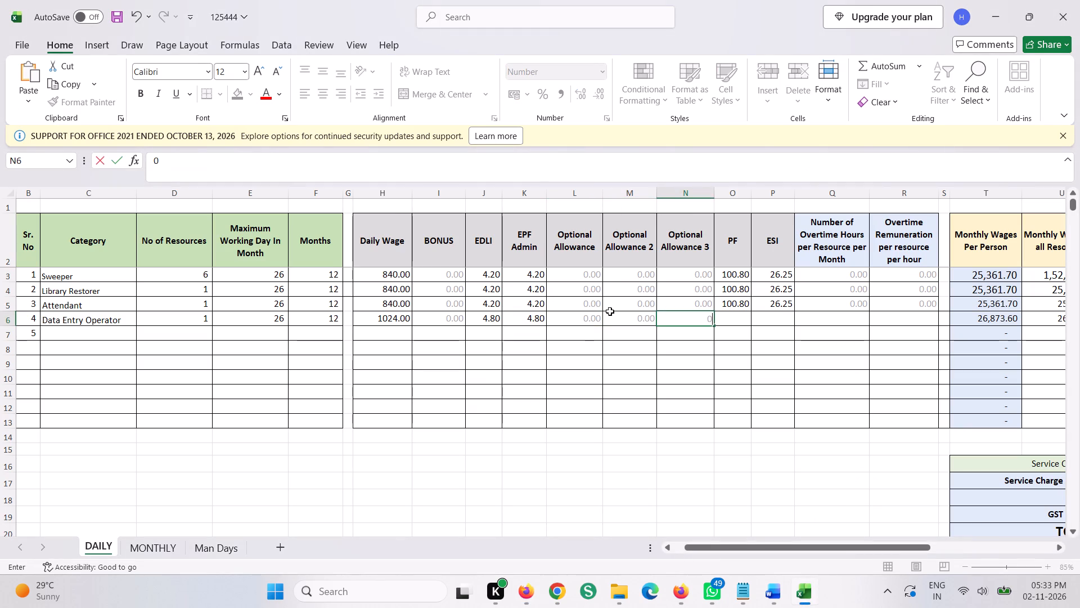
key(Tab)
Enter the Data Entry Operator row's ESI 26.25 and PF 115.38 from the bid document.
key(Tab)
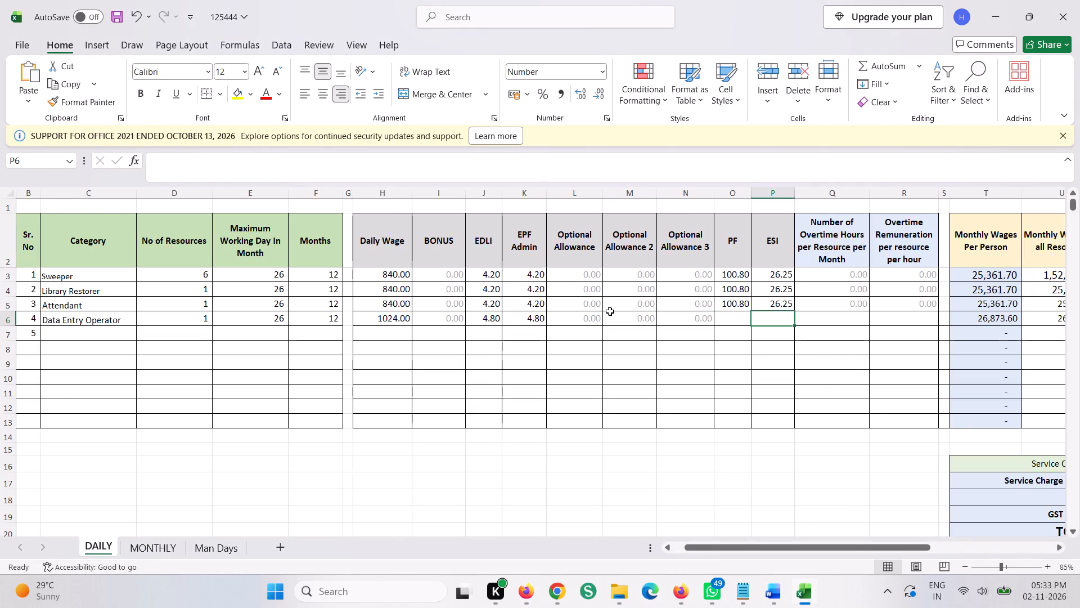
key(alt+Tab)
key(alt+Tab)
text(26.25)
key(Tab)
key(alt+Tab)
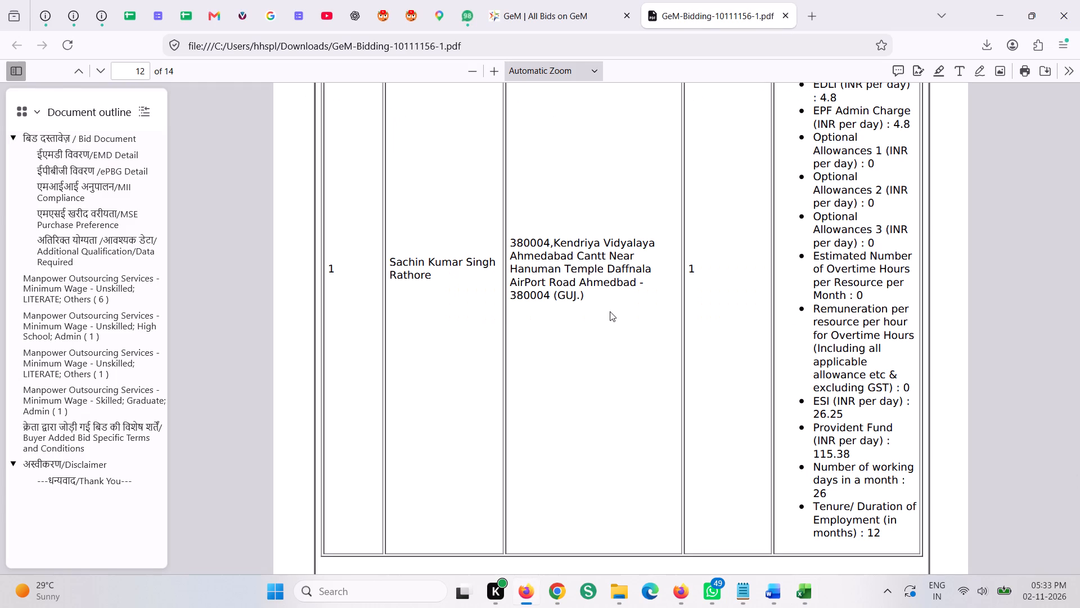
key(alt+Tab)
click(736, 315)
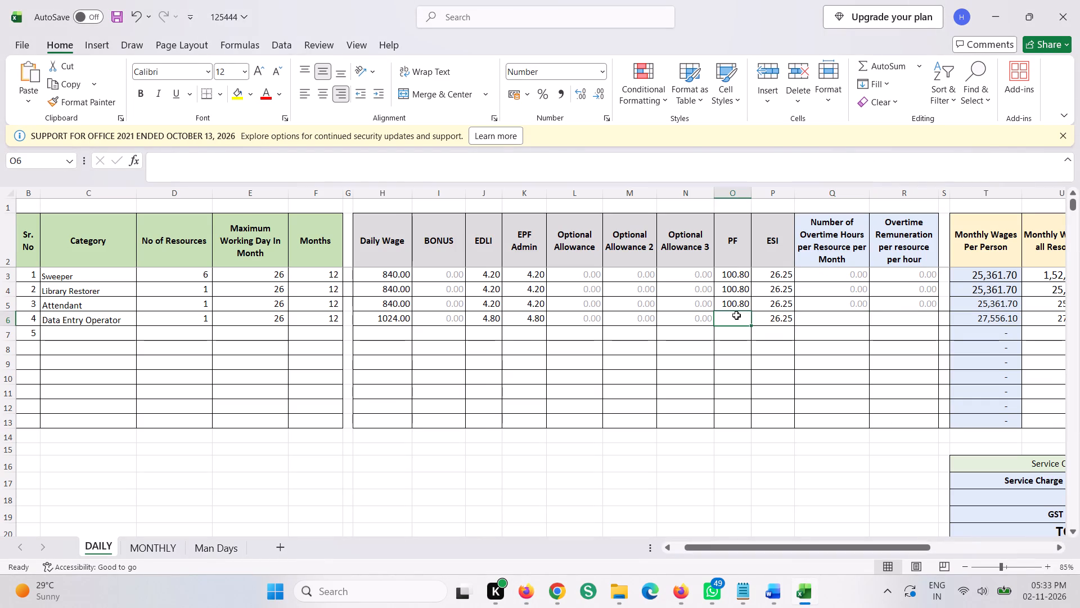
text(115.38)
key(Tab)
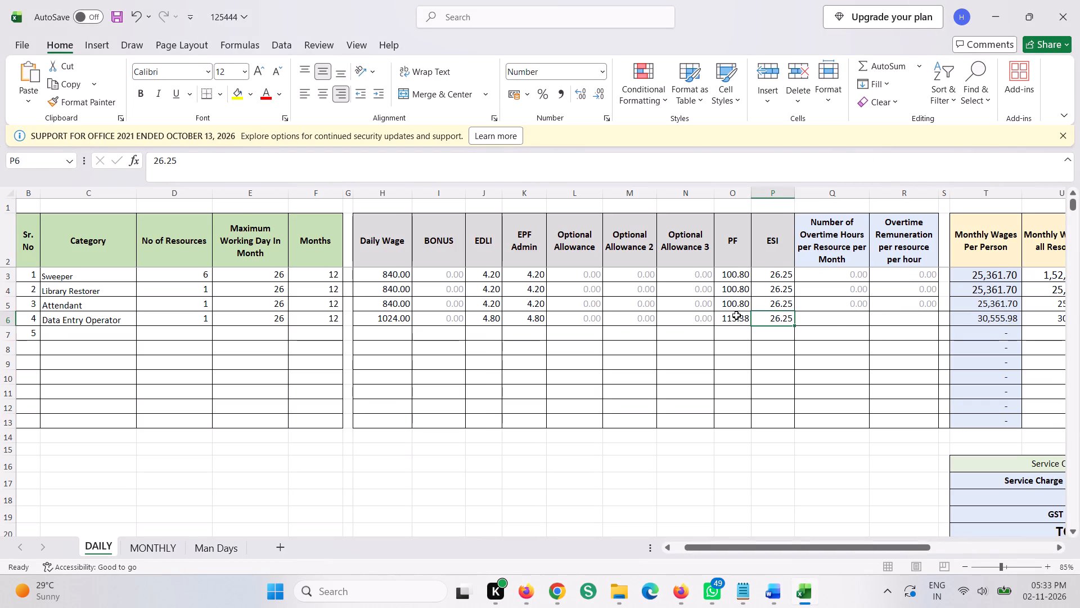
Enter 0 for both overtime hours and overtime remuneration in the Data Entry Operator row.
click(866, 319)
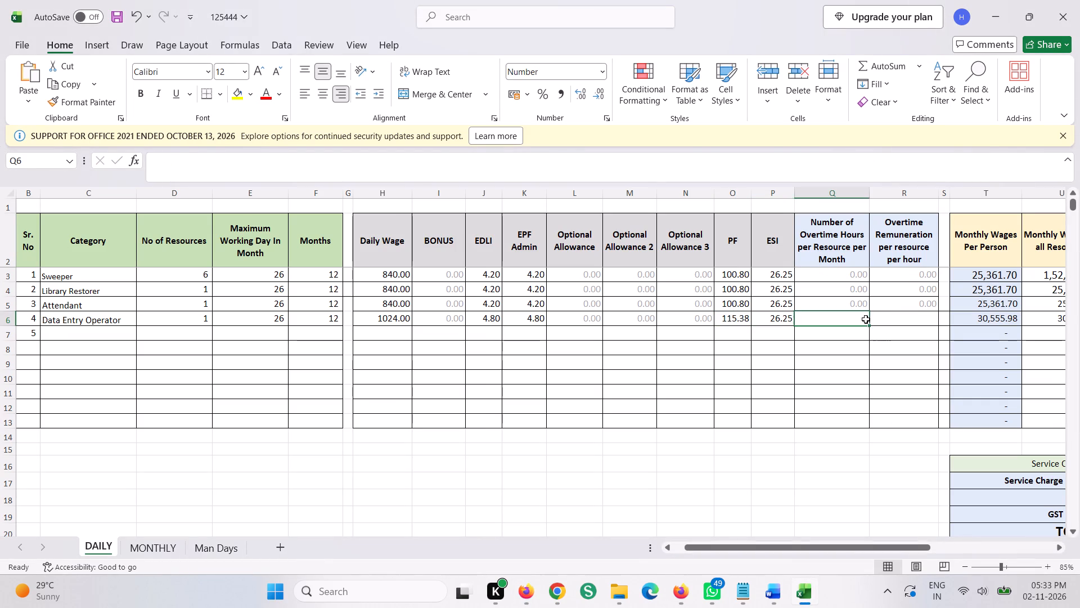
key(0)
key(Tab)
key(0)
key(Tab)
Check the rest of the bid document for any further manpower item for the fifth row.
click(95, 336)
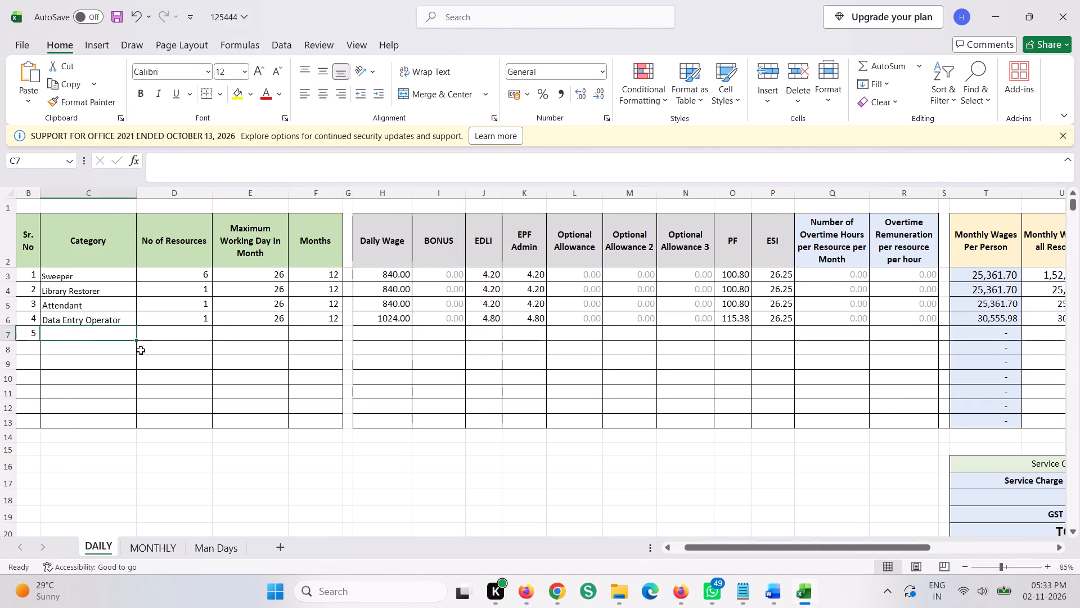
key(alt+Tab)
scroll(656, 354, down, 2)
key(alt+Tab)
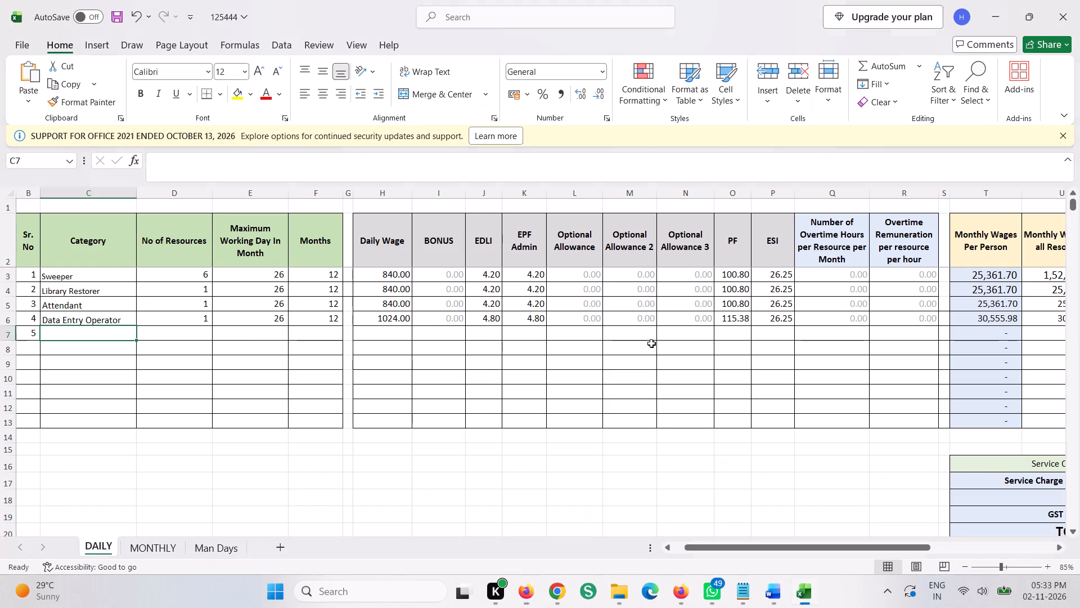
Compare the wage sheet's final contract total with the Bid Value recorded for GEM/2026/B/8226583 in the Daily Tender Sheet.
click(848, 321)
key(Right)
key(Right)
key(Right)
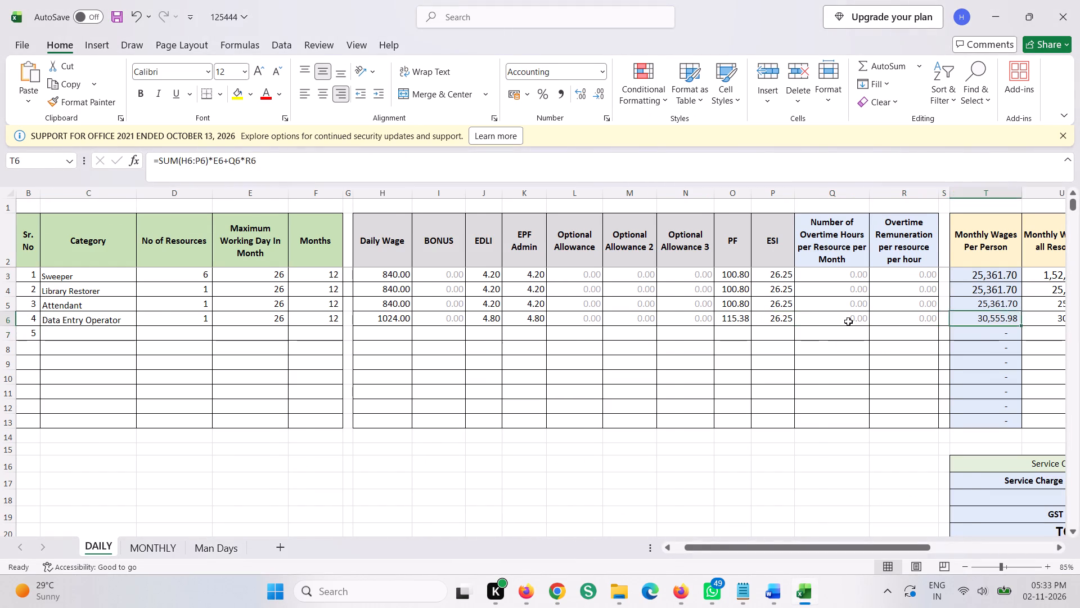
key(Right)
key(Right)
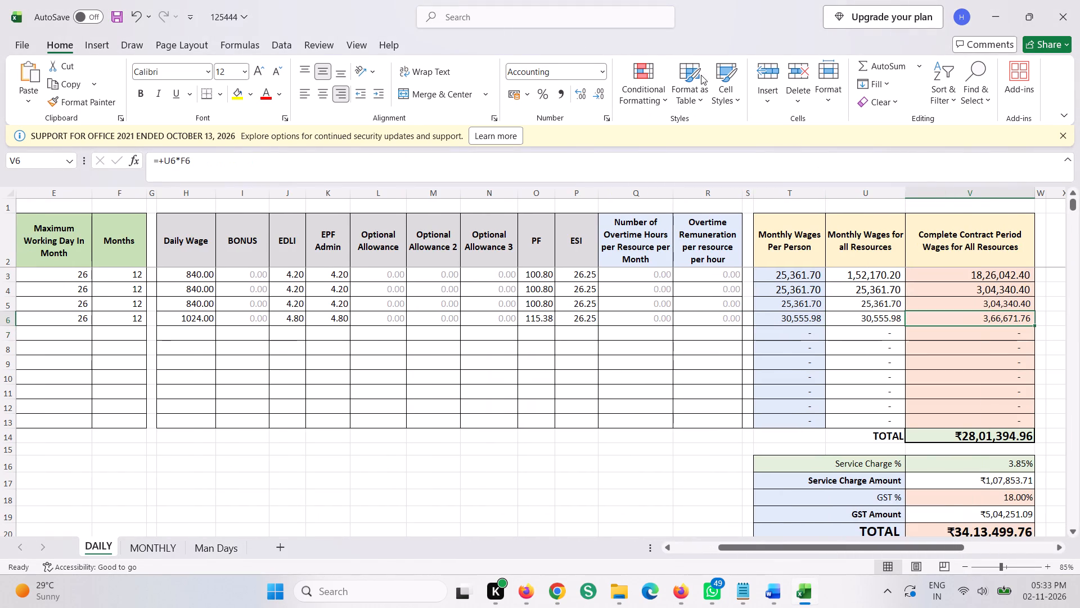
key(alt+Tab)
click(189, 13)
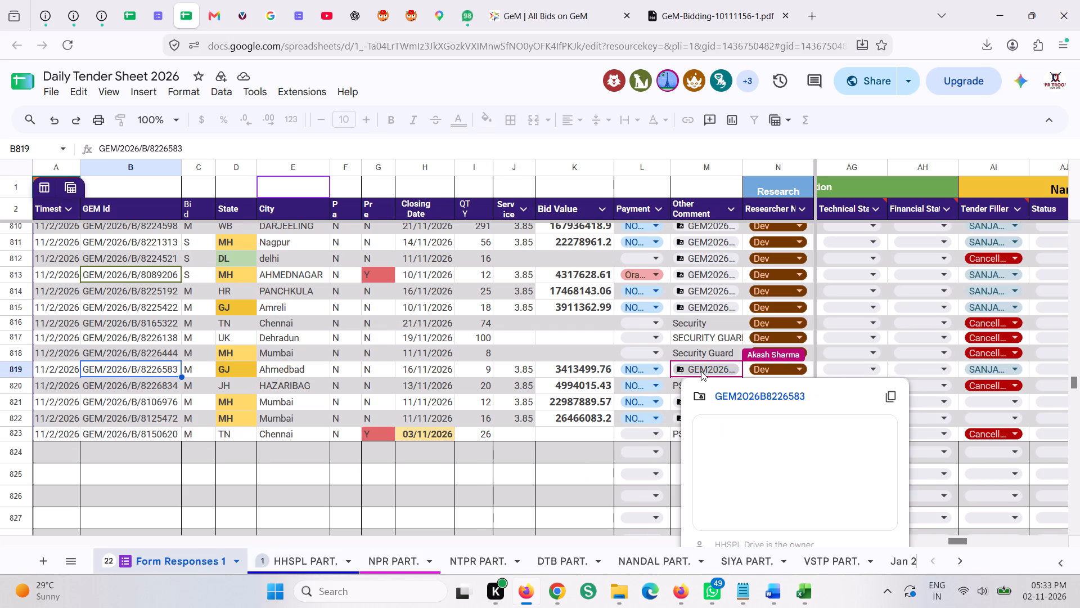
Export the DAILY wage sheet from Excel as a PDF to Downloads, named 583 after the bid number's last three digits.
key(alt+Tab)
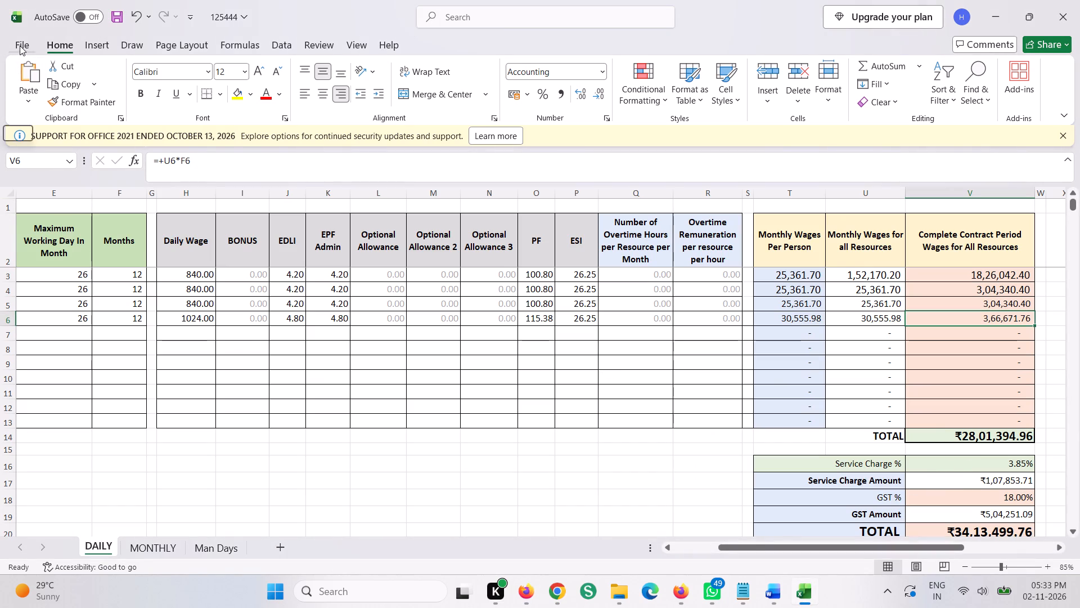
key(alt+Tab)
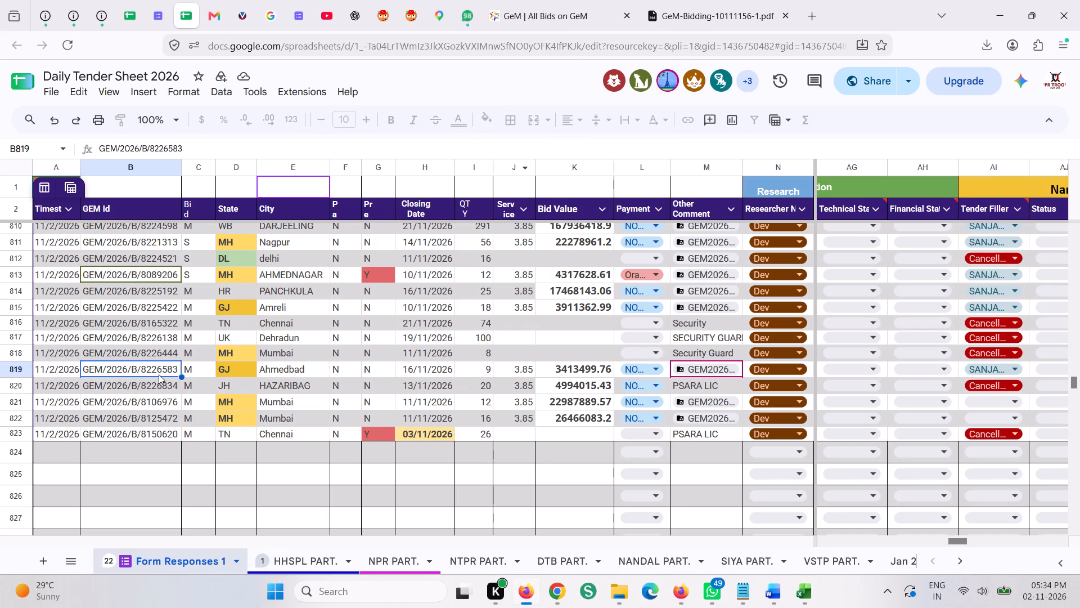
key(alt+Tab)
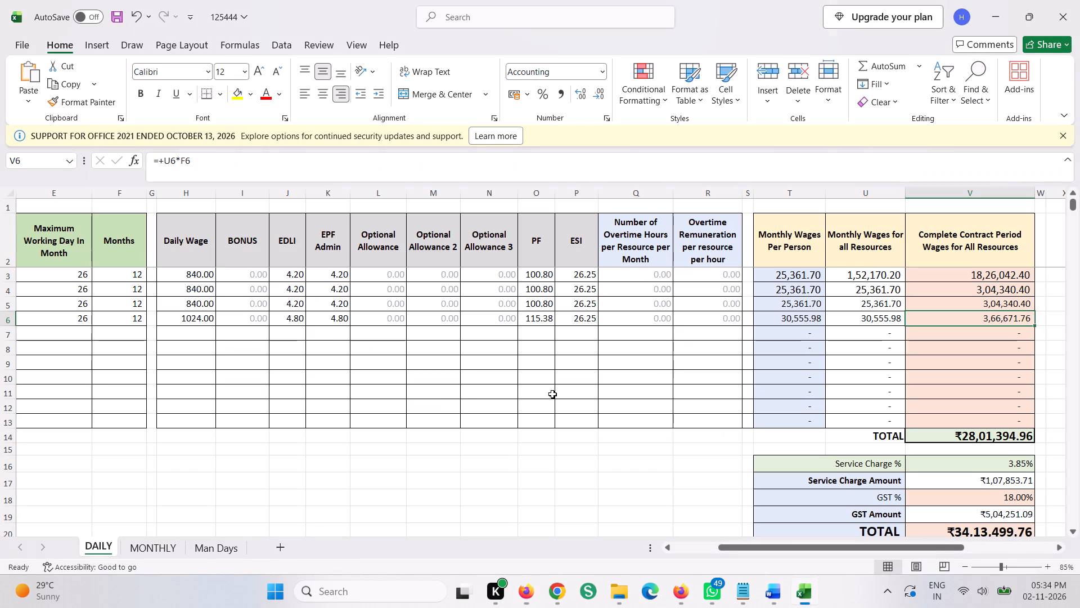
click(28, 39)
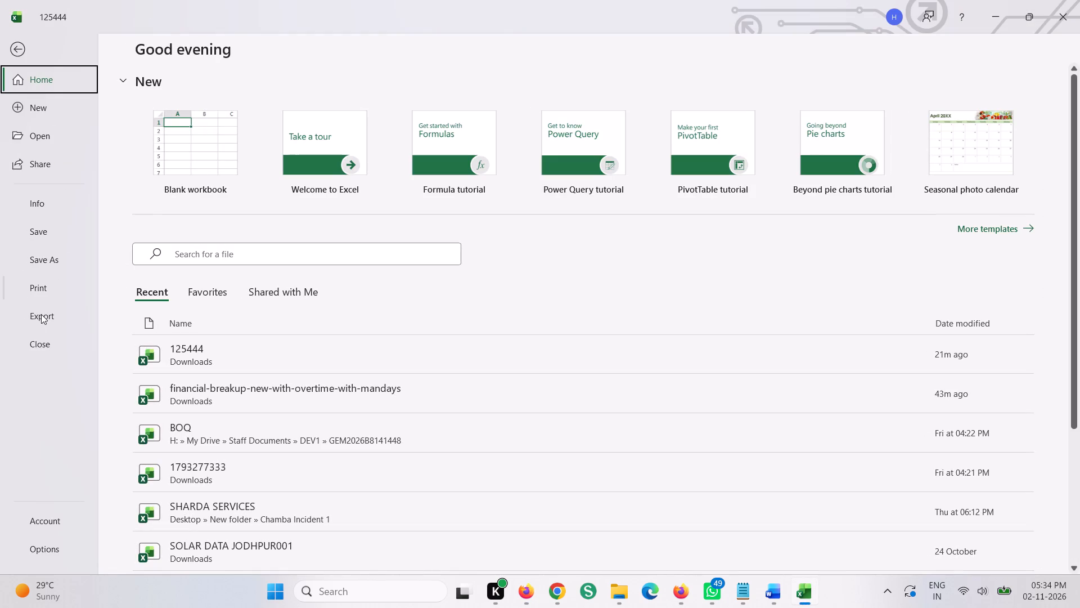
click(45, 314)
click(397, 195)
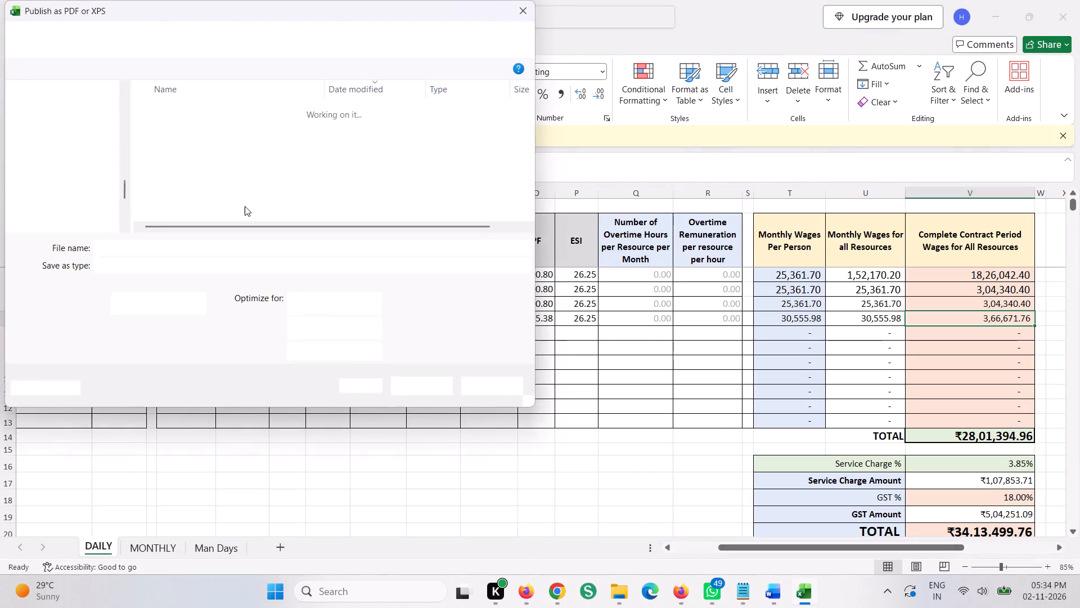
scroll(98, 166, up, 5)
click(71, 136)
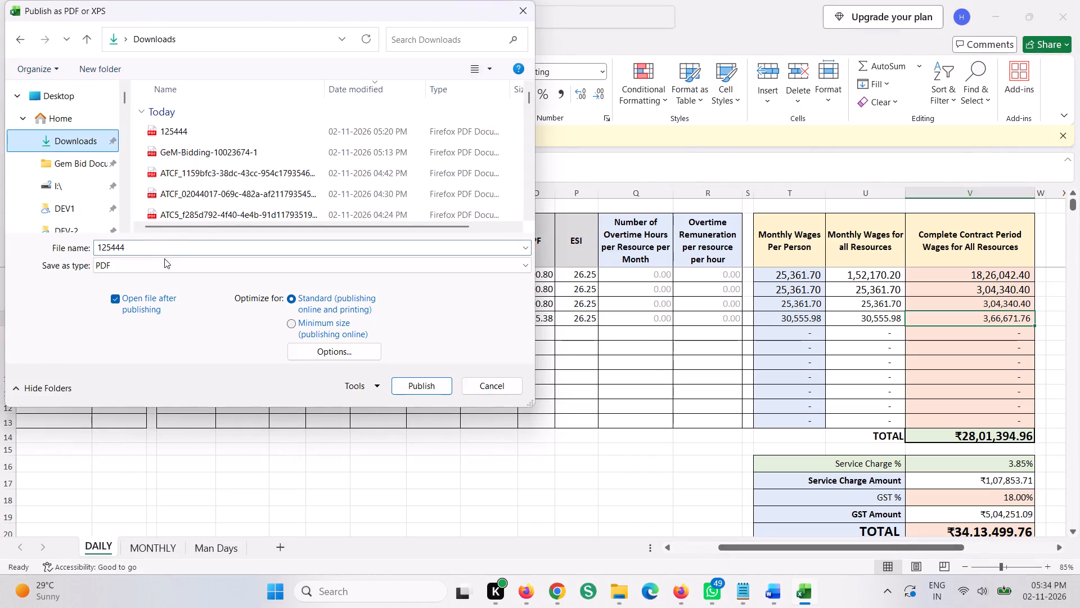
click(158, 250)
text(583)
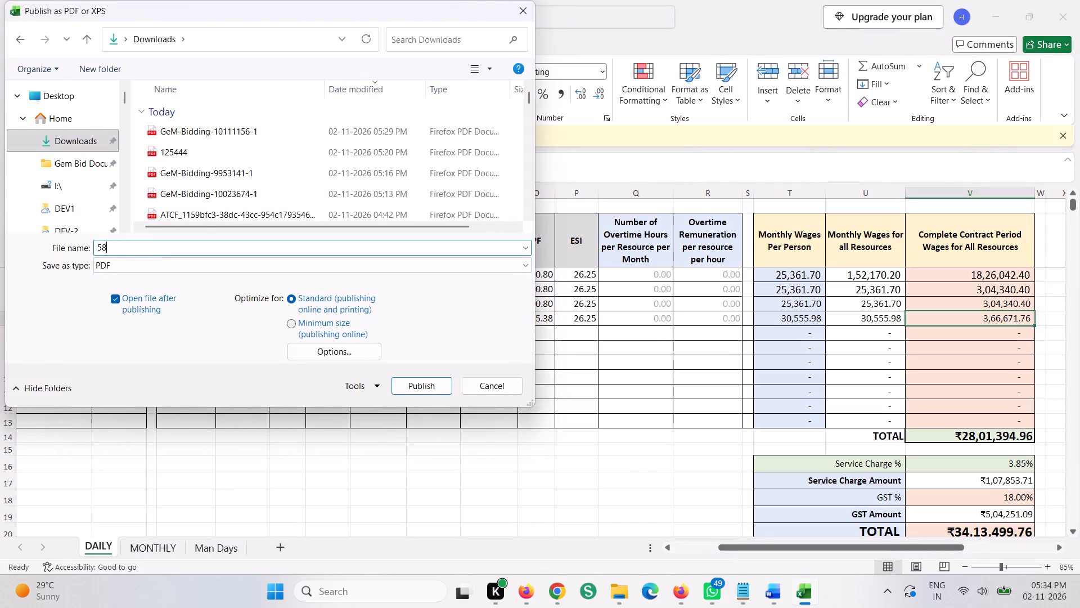
key(Return)
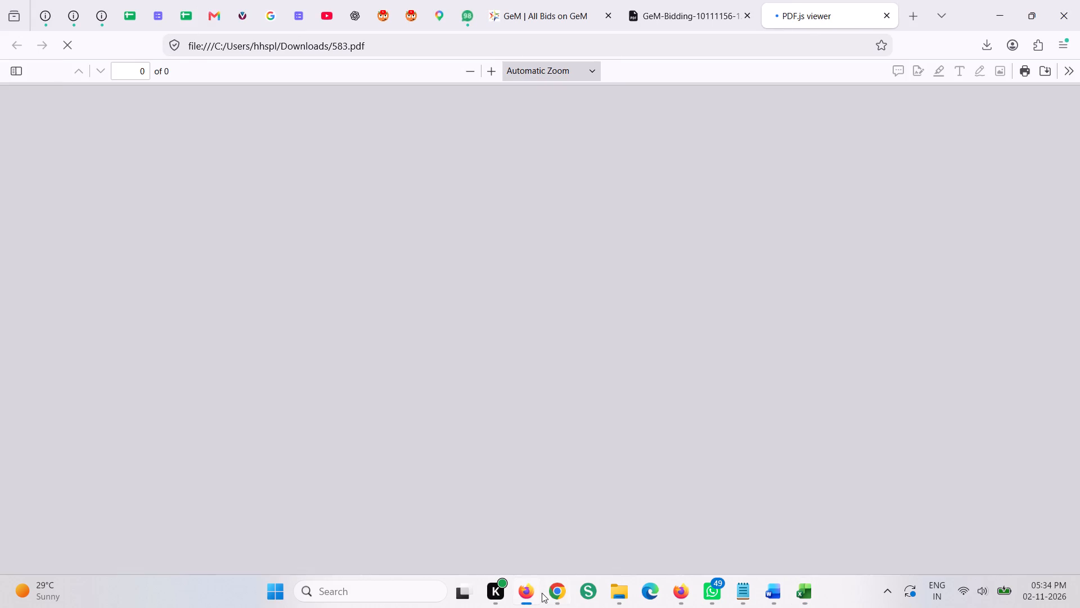